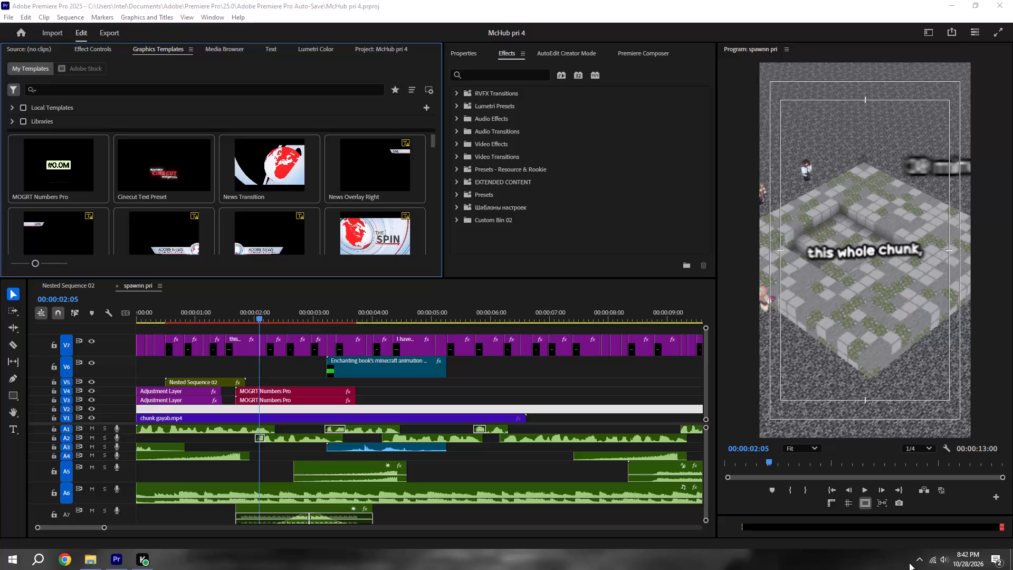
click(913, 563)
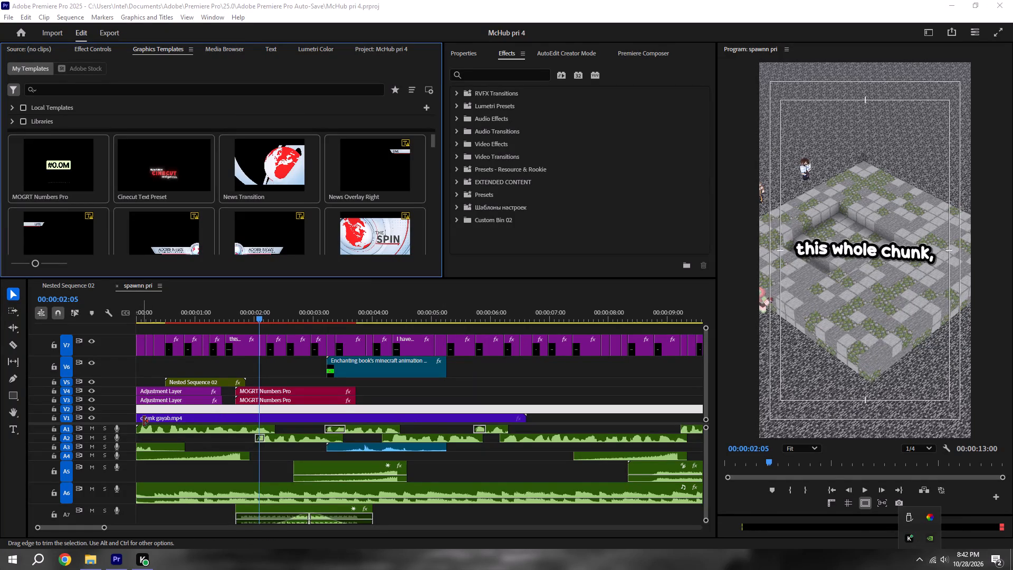
Trim 30 frames off the start of chunk gayab.mp4 on V1 and move the clip back to the sequence start.
drag(144, 421, 170, 426)
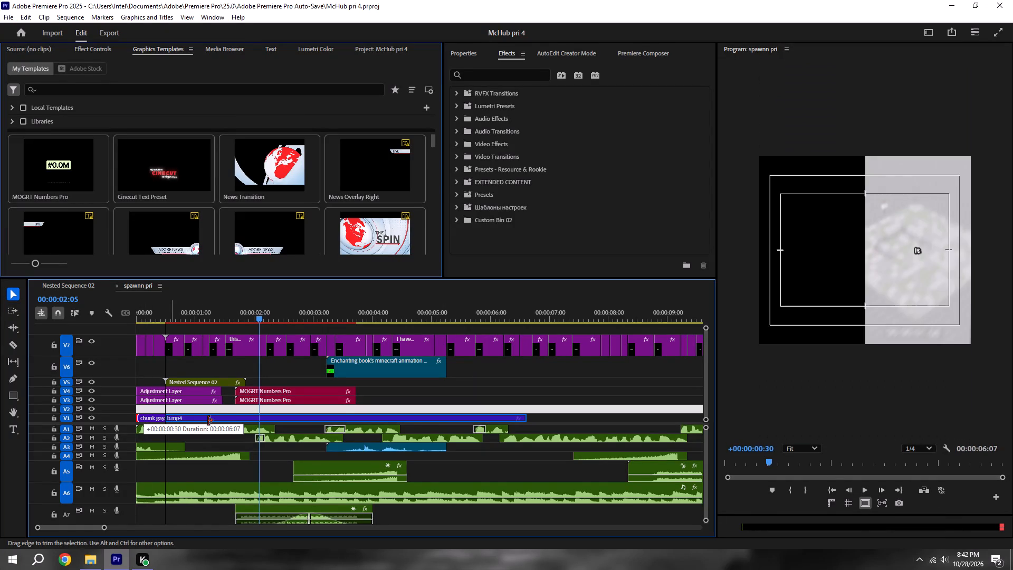
drag(214, 420, 174, 418)
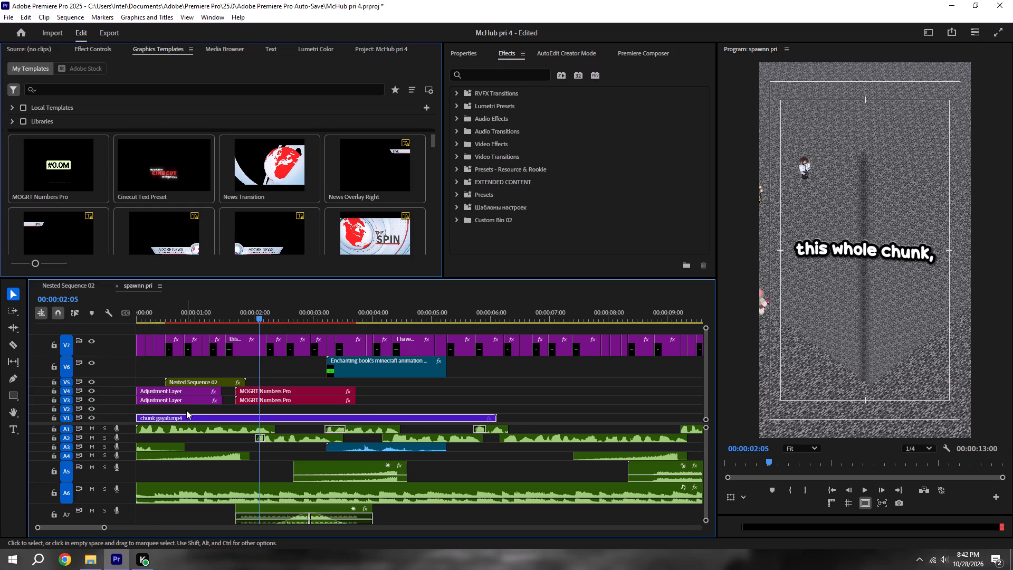
Play back the shortened opening from 00:00:01:41 and from the sequence start, saving the project.
shift+drag(249, 309, 233, 313)
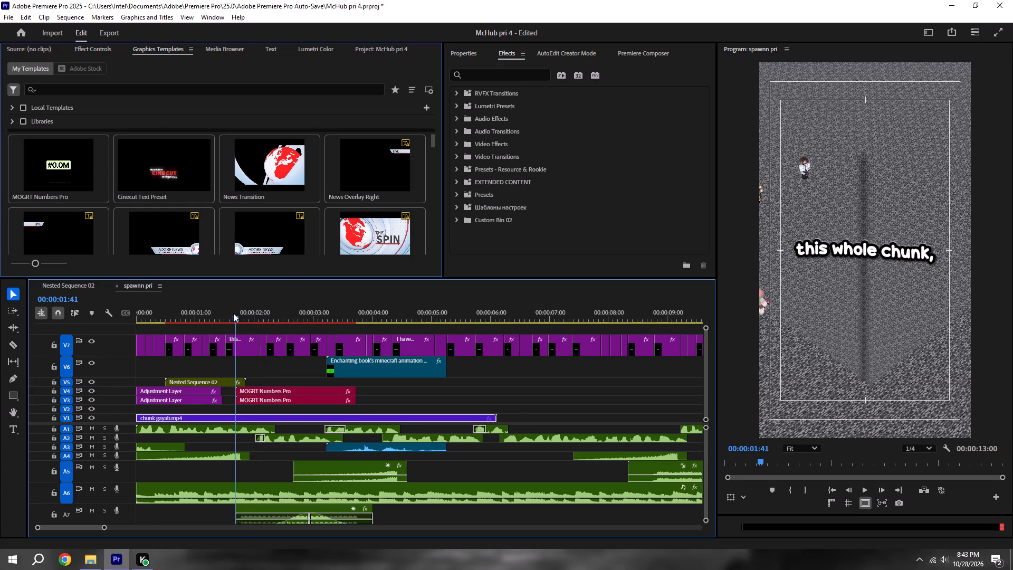
key(space)
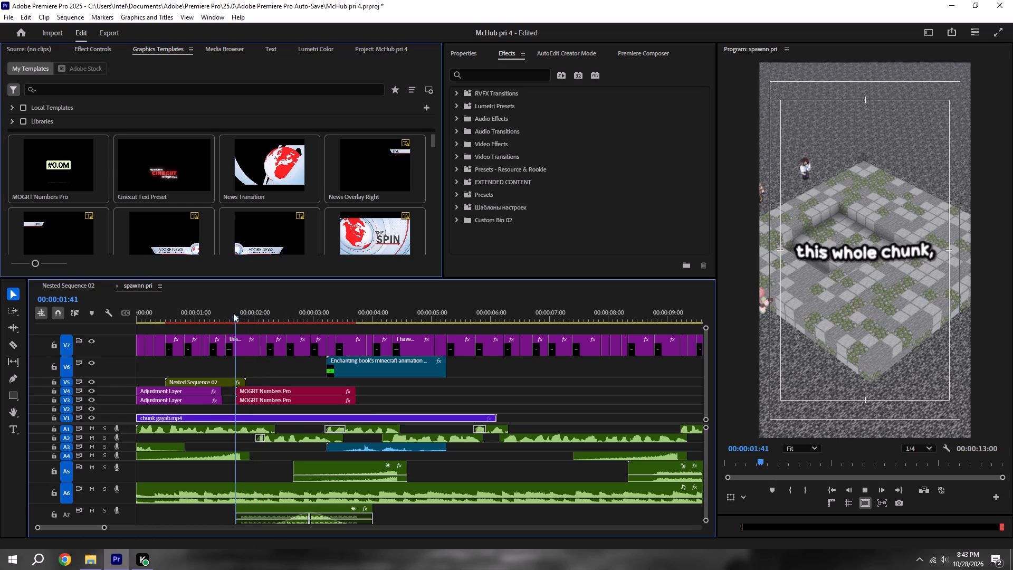
key(space)
key(ctrl+s)
drag(229, 325, 113, 324)
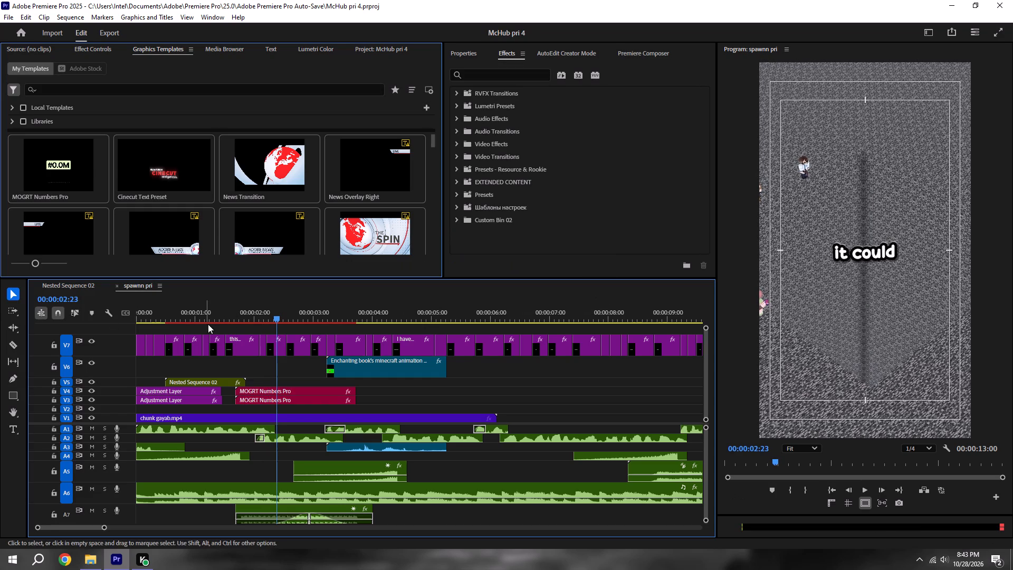
drag(196, 317, 28, 315)
key(space)
alt+scroll(194, 387, down, 5)
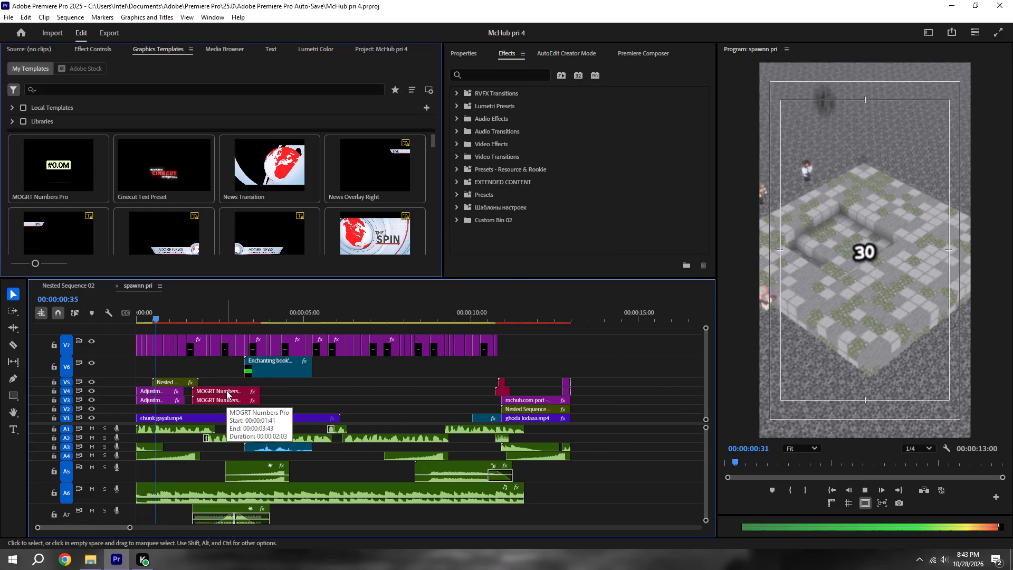
key(space)
key(ctrl+s)
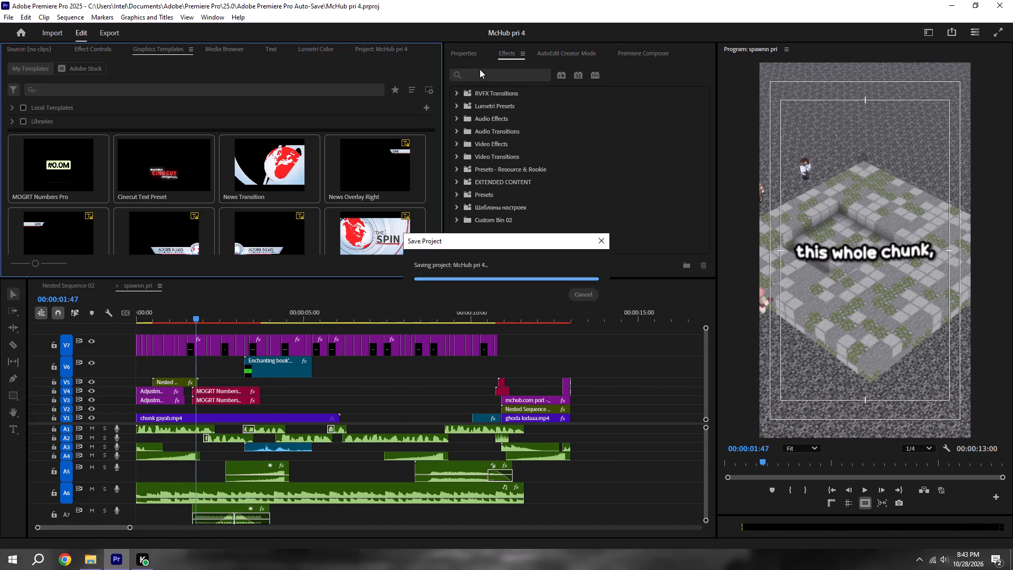
Search the effects for "zoom in" and apply the 05. Zoom In Center preset to chunk gayab.mp4 on V1.
click(480, 69)
click(481, 71)
text(zoom in)
key(ctrl+s)
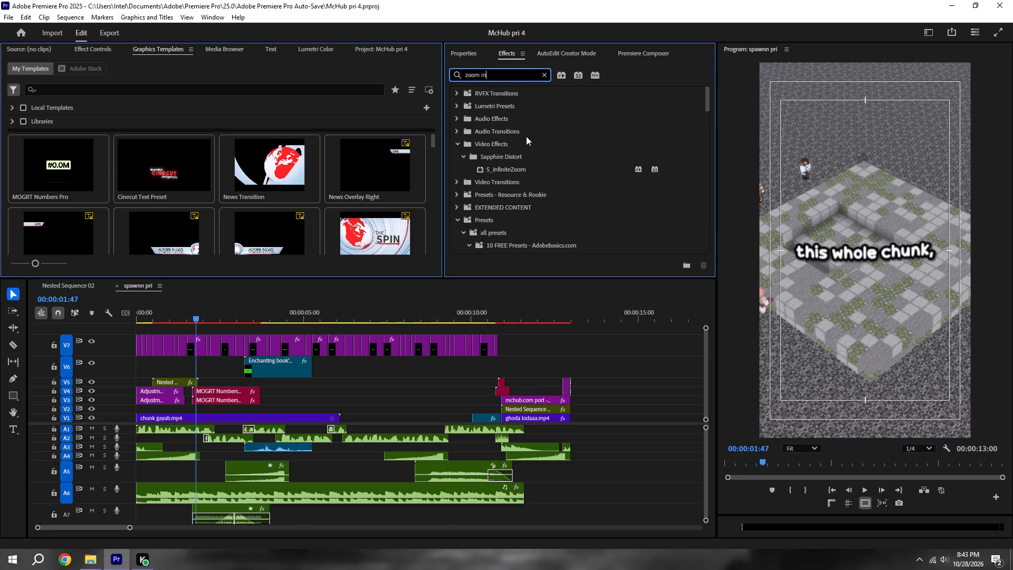
scroll(516, 167, down, 6)
drag(528, 195, 197, 408)
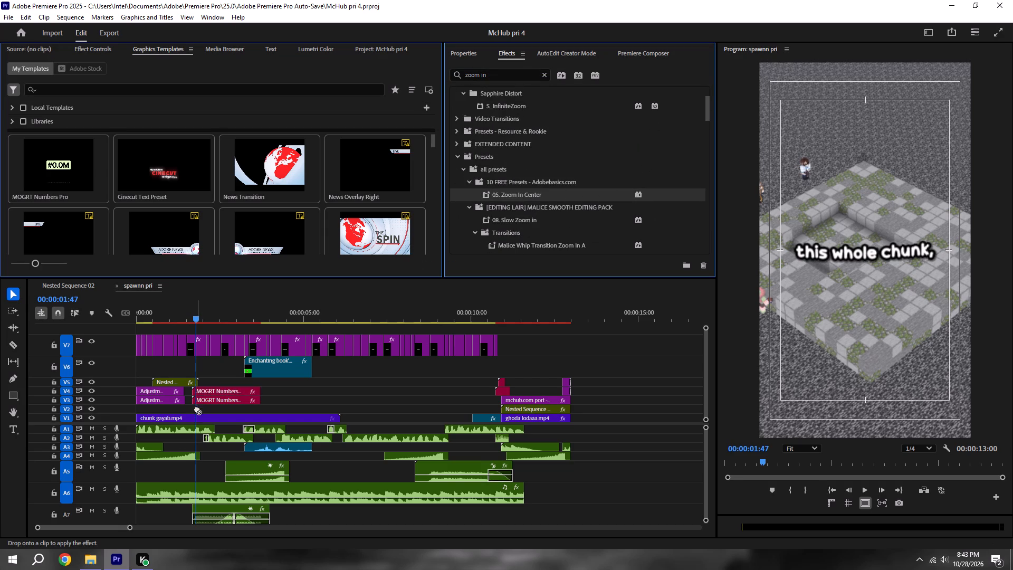
drag(197, 408, 198, 415)
click(298, 394)
Play the opening from the sequence start to check the zoom on chunk gayab.mp4, and save the project.
drag(162, 306, 4, 311)
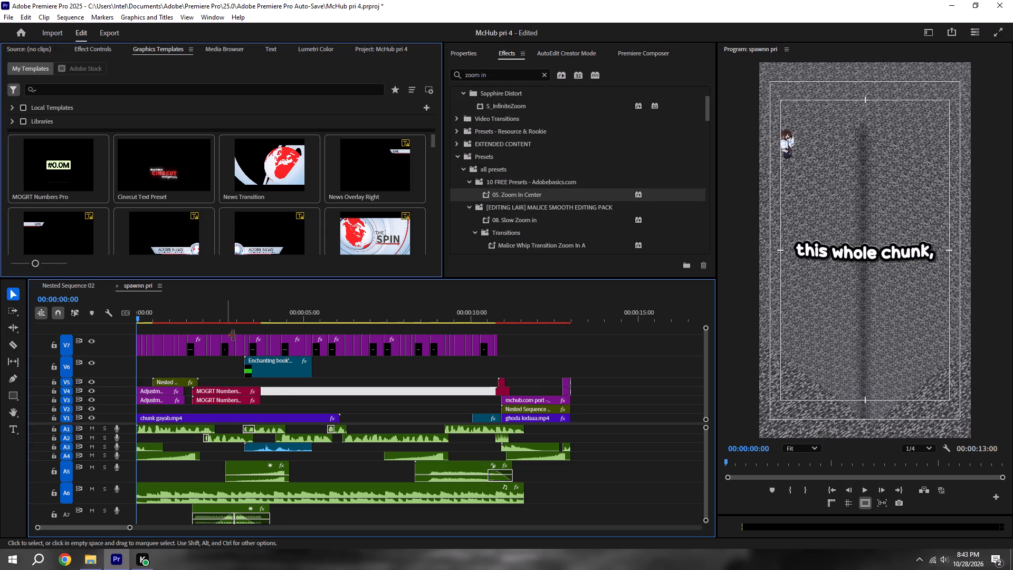
key(space)
alt+scroll(255, 396, up, 5)
scroll(269, 385, up, 5)
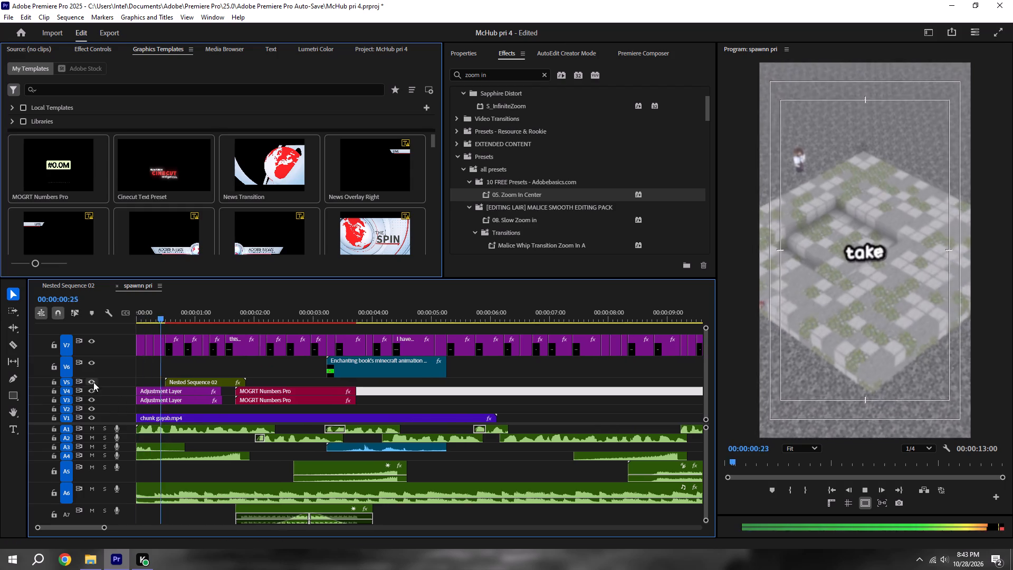
key(space)
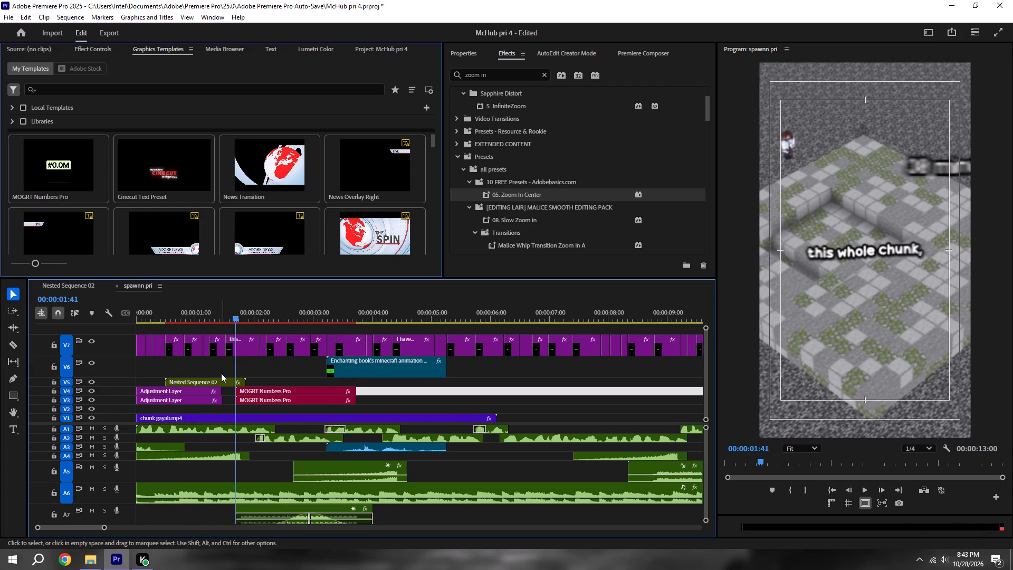
key(space)
key(space)
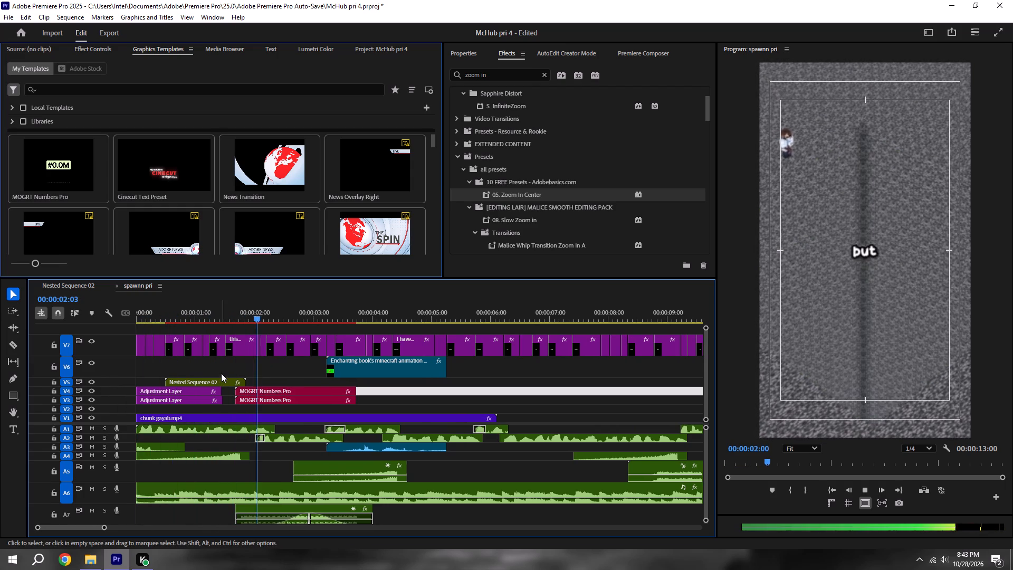
key(space)
alt+scroll(286, 384, up, 5)
key(ctrl+s)
alt+scroll(254, 353, up, 5)
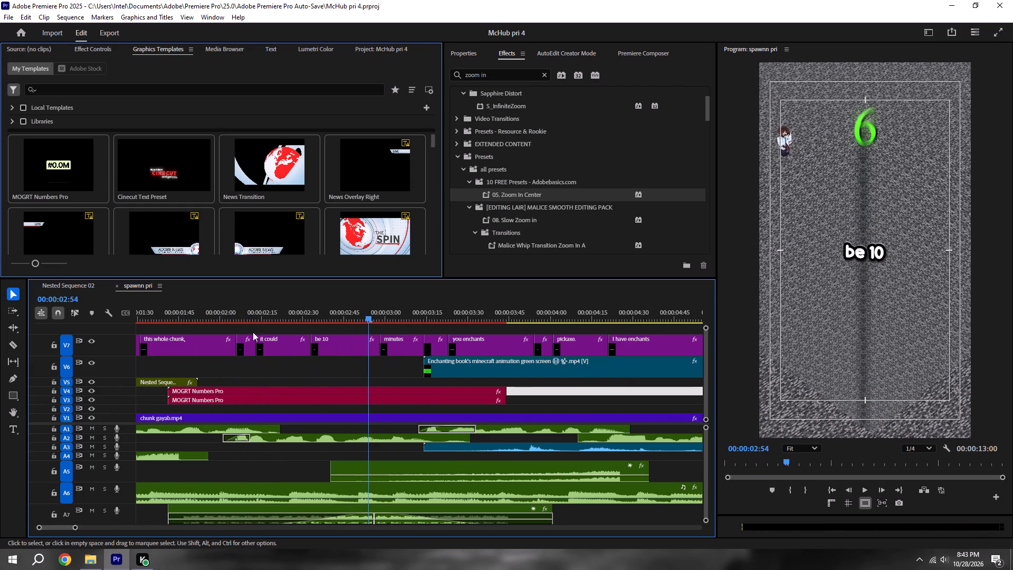
Trim the end of chunk gayab.mp4 on V1 back to 00:00:02:13 and save the project.
shift+click(260, 317)
alt+scroll(452, 412, down, 4)
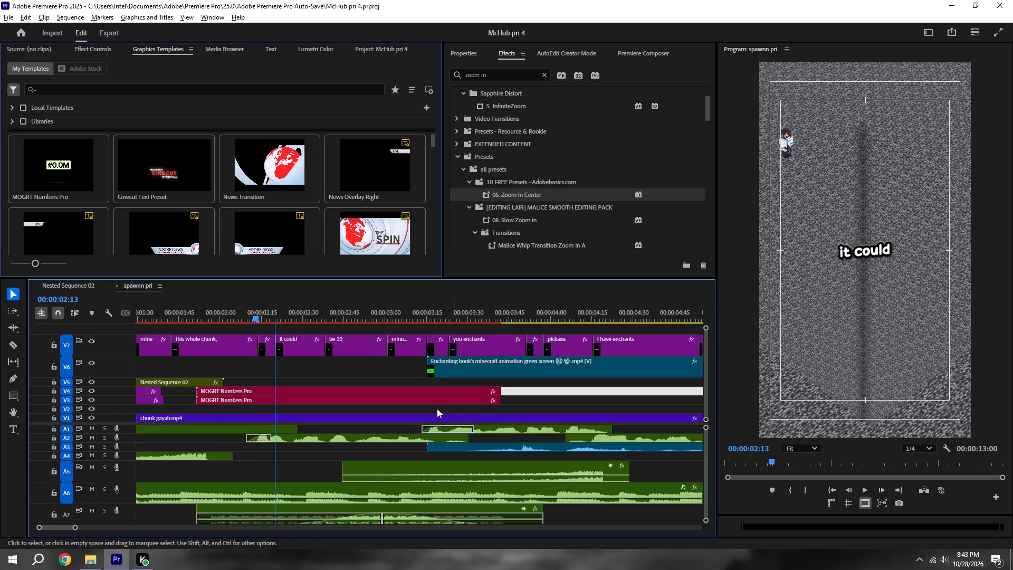
alt+scroll(437, 408, down, 7)
drag(419, 418, 257, 425)
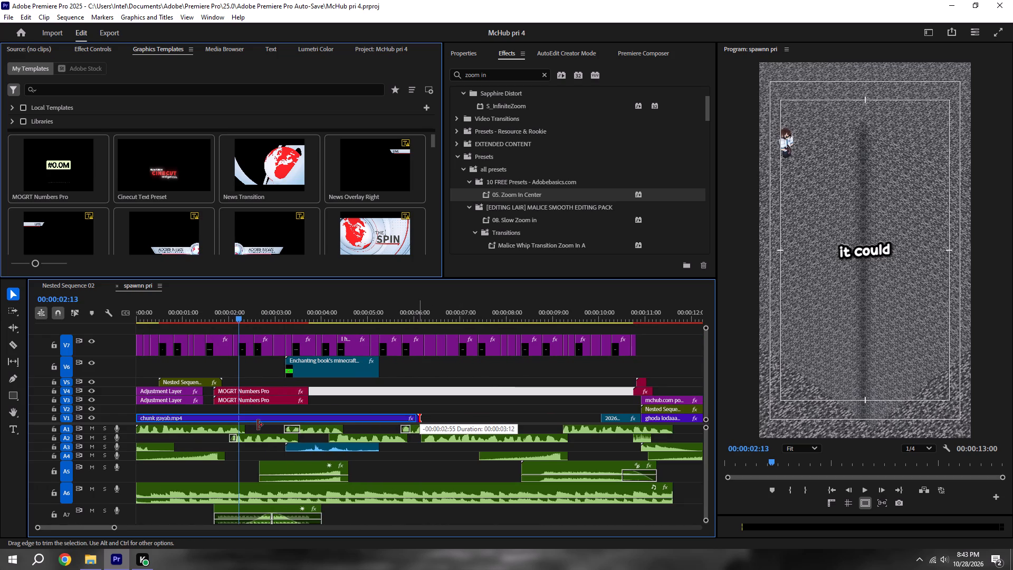
drag(257, 425, 241, 422)
click(249, 414)
alt+scroll(249, 414, down, 6)
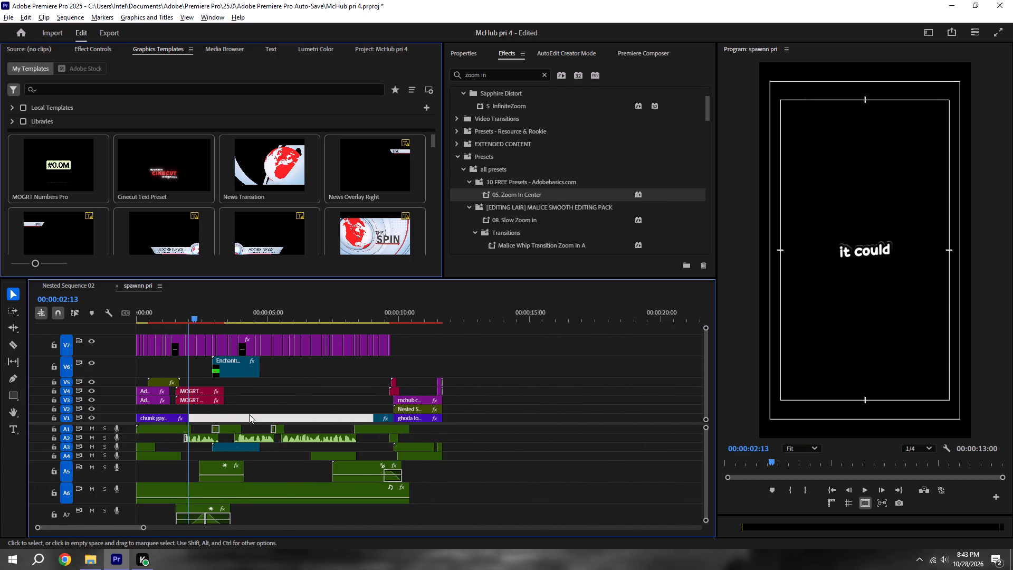
key(ctrl+s)
Hide the output of video tracks V3, V4 and V5 and save the project.
click(96, 391)
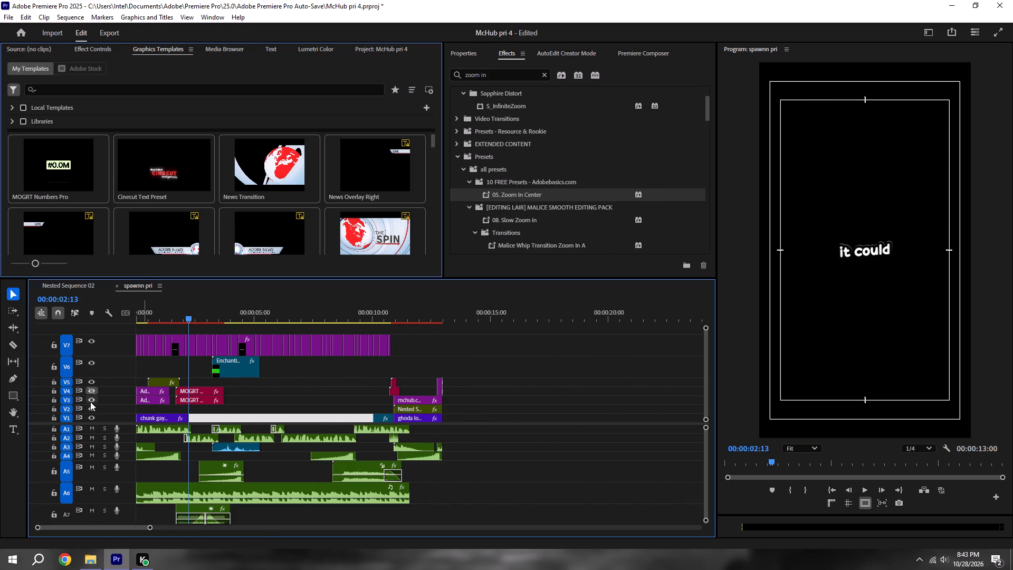
click(90, 402)
alt+scroll(132, 398, up, 5)
click(92, 355)
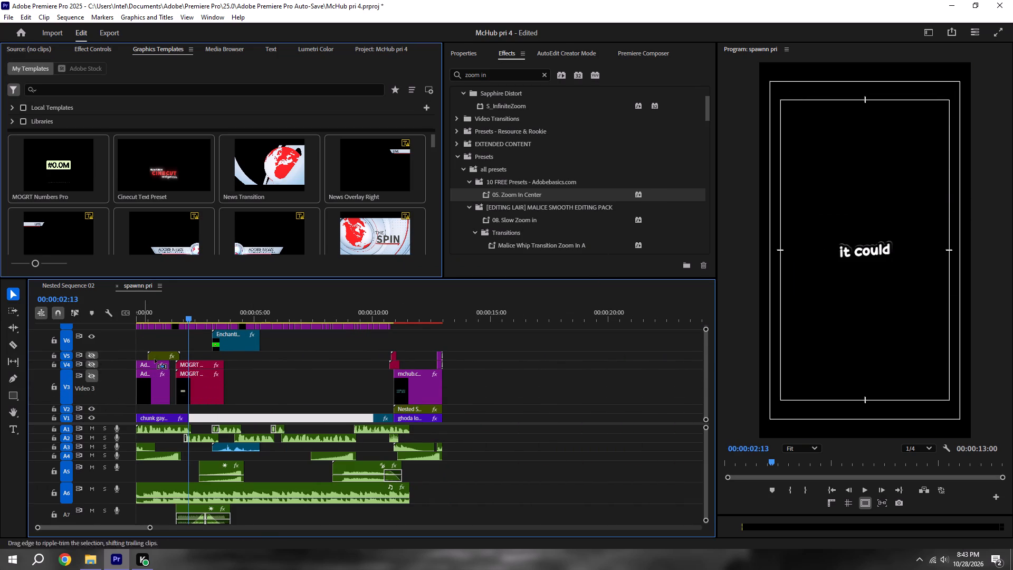
key(ctrl+s)
Play the sequence from its start to check the cut opening, and park the playhead at 00:00:02:12.
drag(180, 315, 51, 322)
alt+scroll(236, 372, down, 6)
key(ctrl+s)
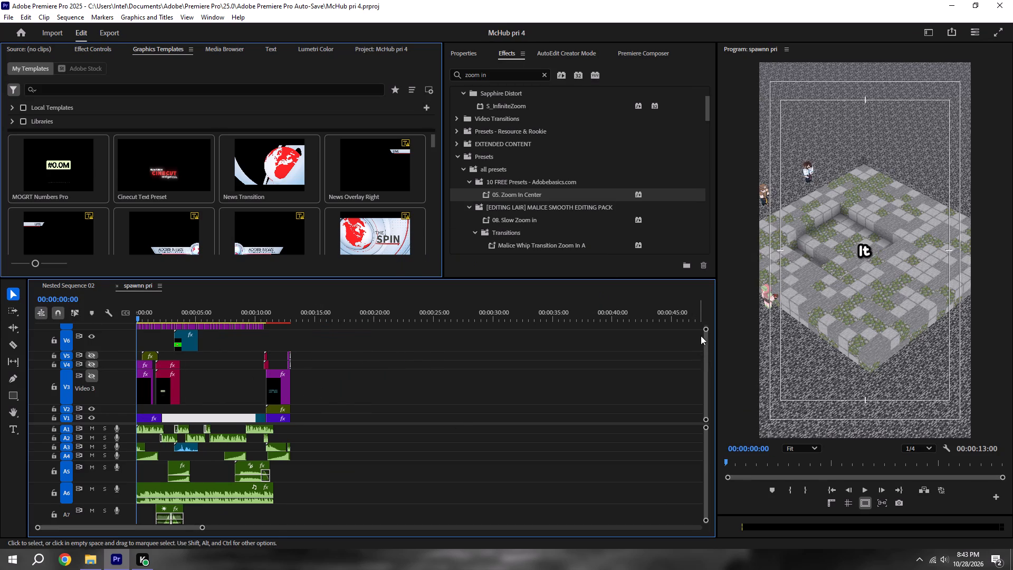
click(701, 328)
drag(706, 328, 698, 241)
key(space)
alt+scroll(259, 407, up, 9)
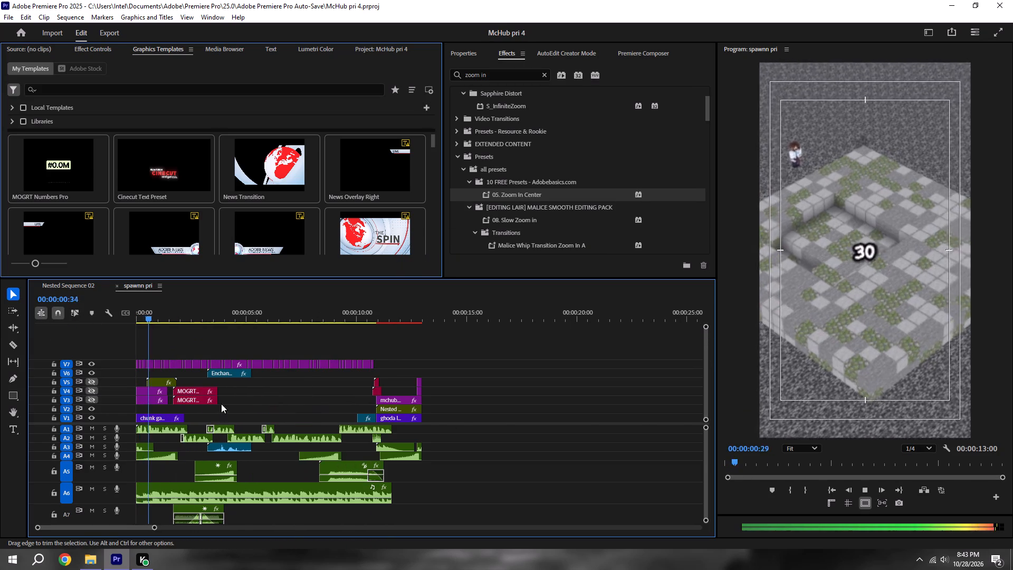
key(space)
scroll(204, 403, up, 2)
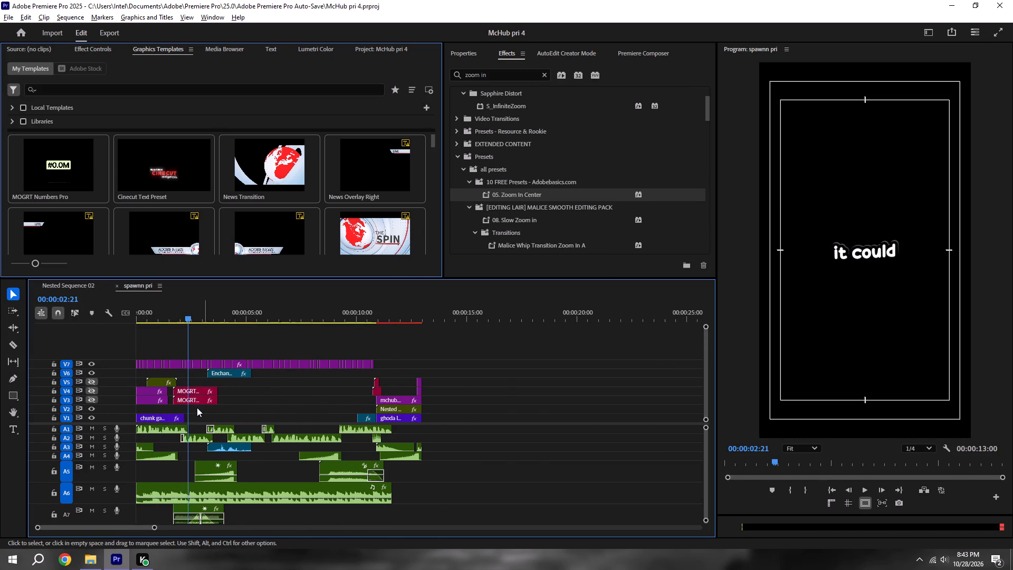
scroll(197, 407, up, 9)
shift+click(170, 325)
shift+drag(178, 317, 170, 316)
alt+scroll(203, 387, down, 5)
key(ctrl+s)
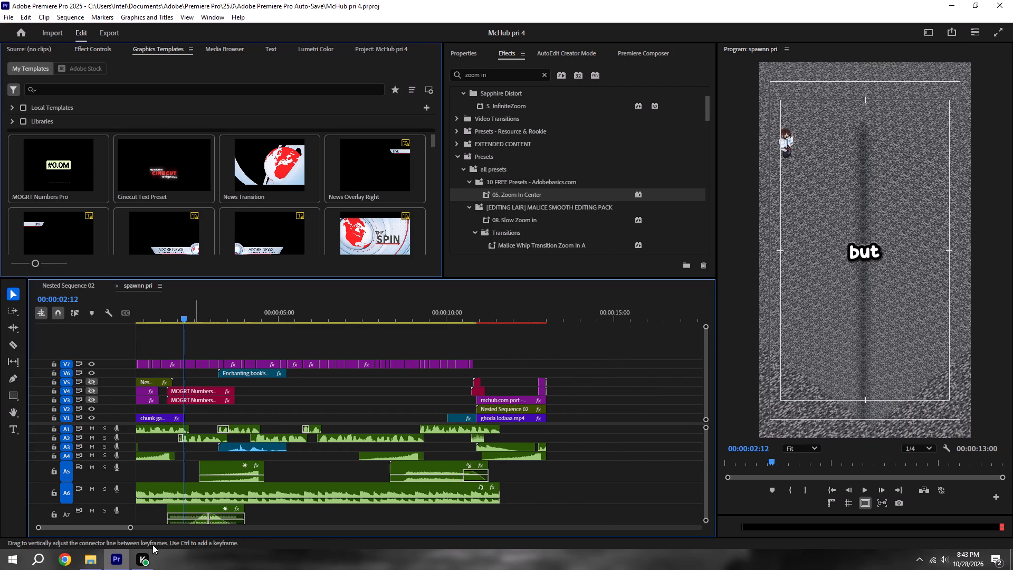
Add povv bbag pri 2.mp4 from the "paid one" folder to V1, at about 15 seconds, after the existing clips.
click(95, 566)
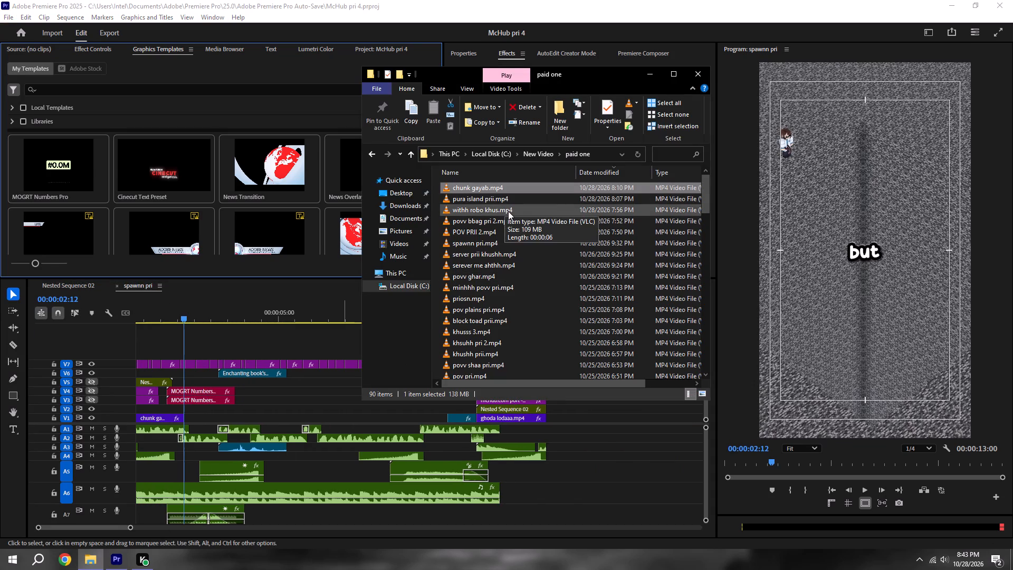
drag(508, 211, 503, 211)
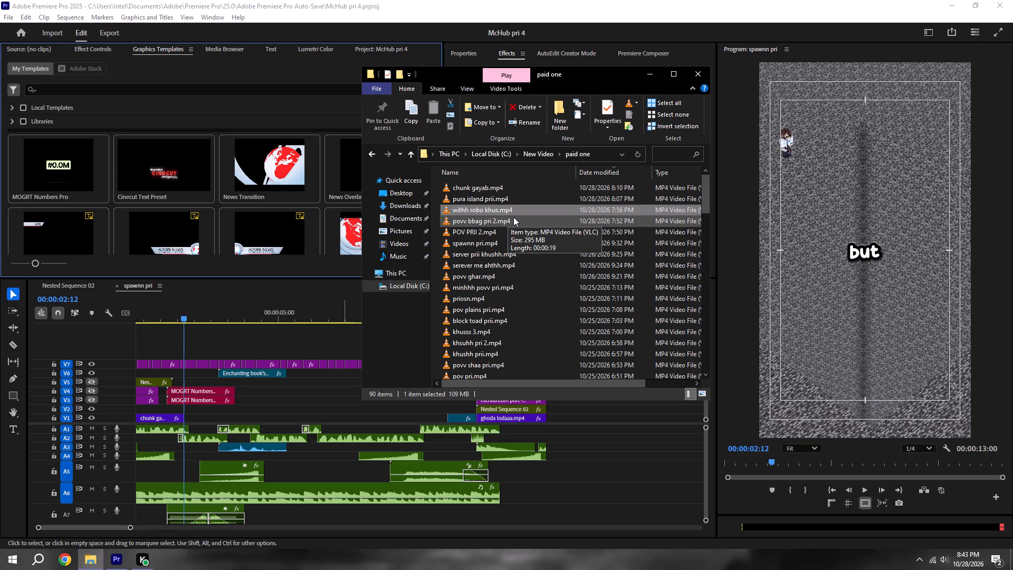
drag(496, 222, 494, 220)
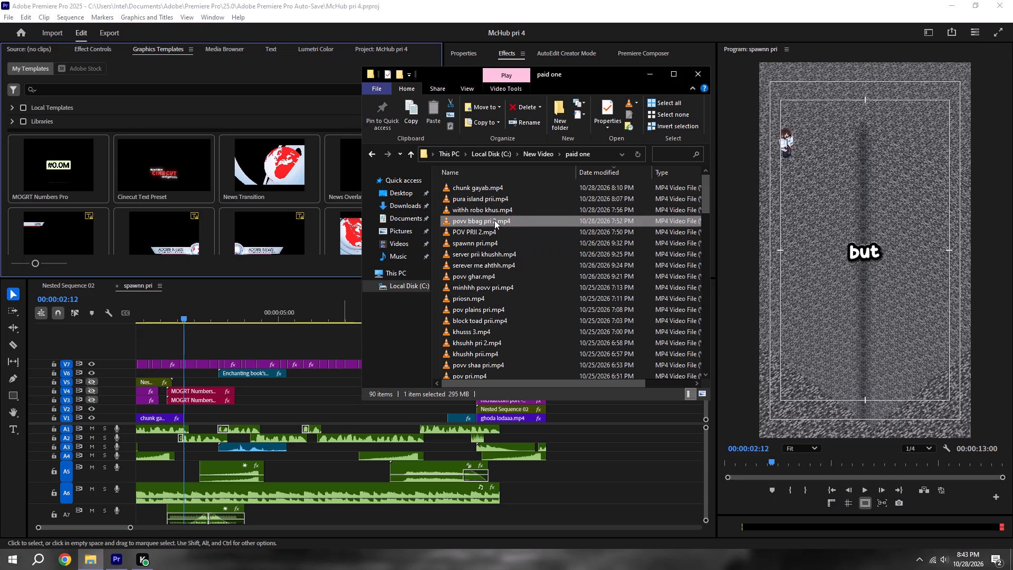
drag(494, 220, 378, 284)
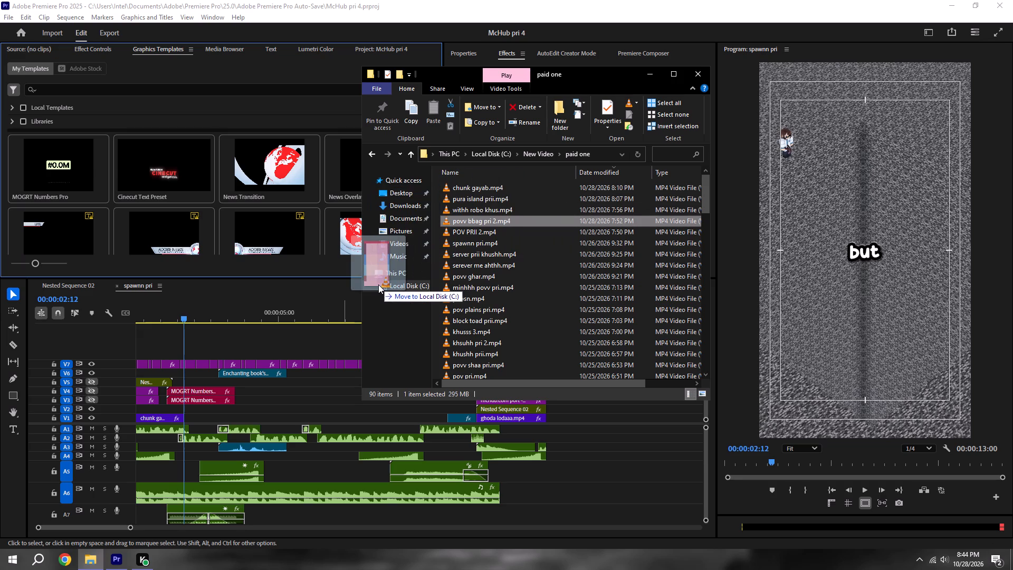
drag(378, 284, 601, 426)
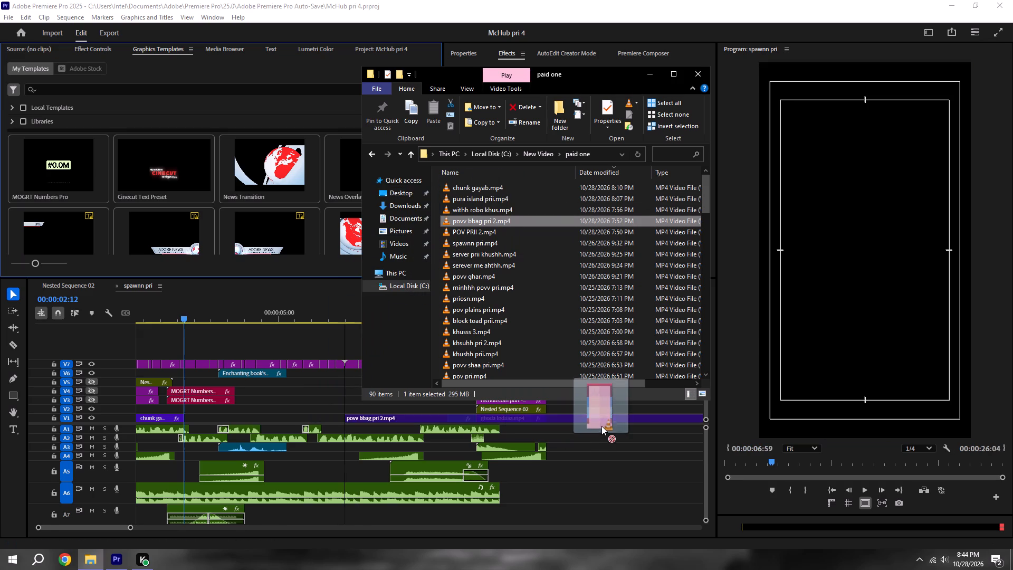
drag(601, 426, 603, 419)
click(596, 440)
drag(602, 420, 626, 422)
alt+scroll(626, 422, down, 5)
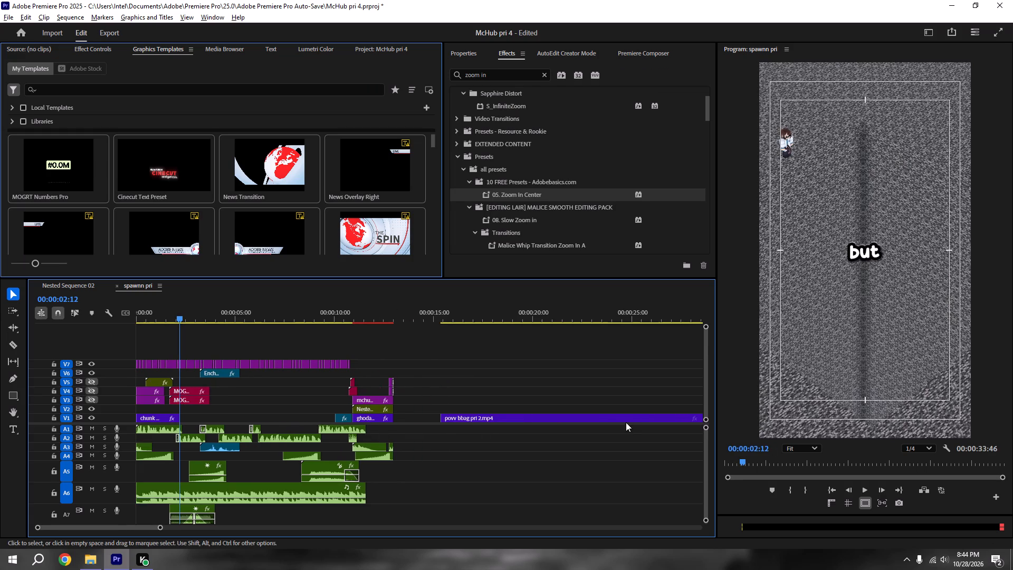
Trim the start of povv bbag pri 2.mp4 to about 17 seconds, split it at about 18 seconds and delete the remainder.
drag(439, 419, 469, 423)
key(ctrl+s)
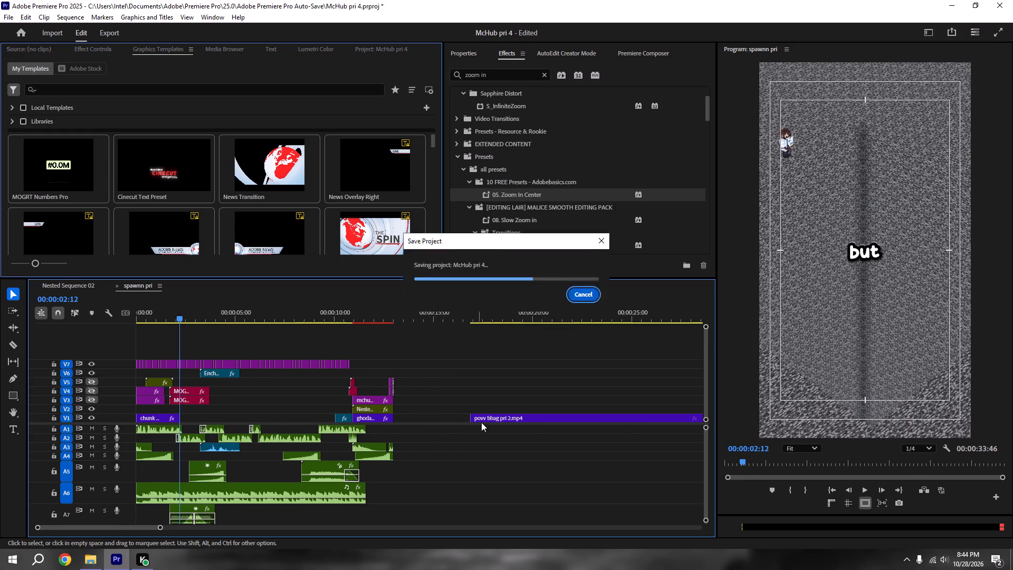
key(c)
click(498, 417)
key(v)
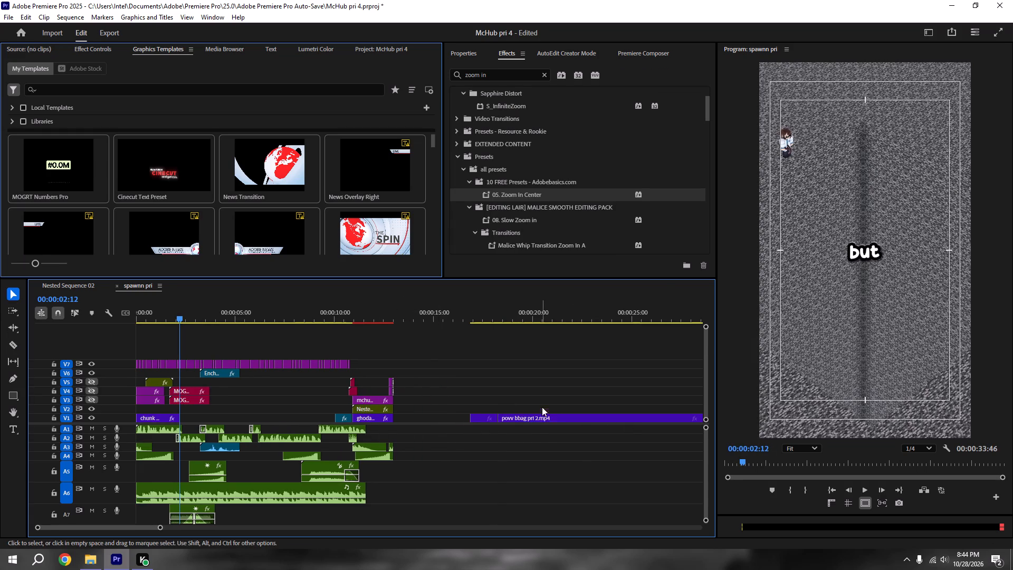
drag(542, 407, 582, 468)
key(BackSpace)
Move the trimmed povv bbag pri 2.mp4 clip on V1 to 00:00:02:12, directly after chunk gayab.mp4, and save the project.
drag(480, 420, 224, 419)
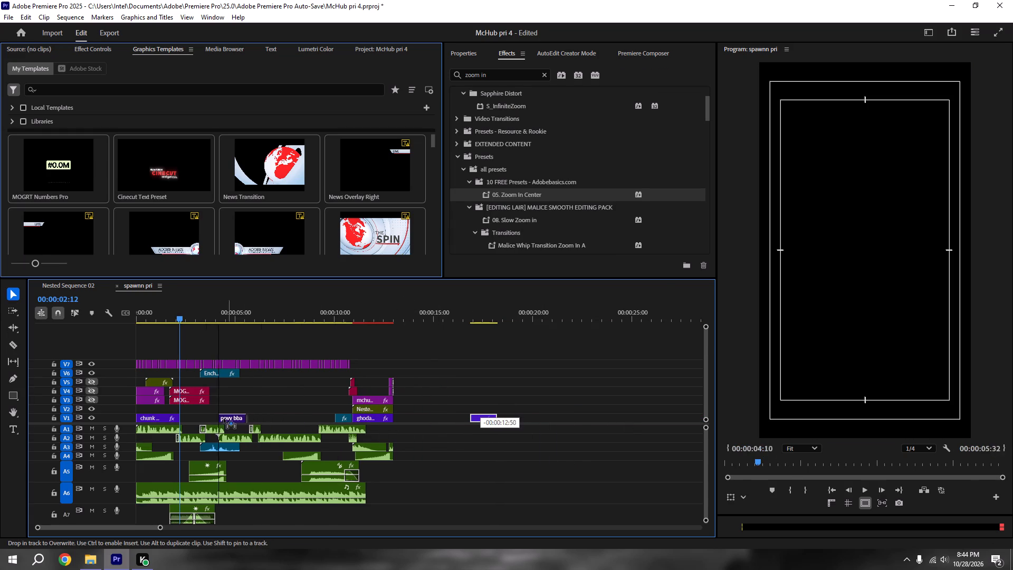
drag(224, 419, 203, 419)
alt+scroll(203, 419, up, 12)
scroll(249, 410, up, 12)
key(ctrl+s)
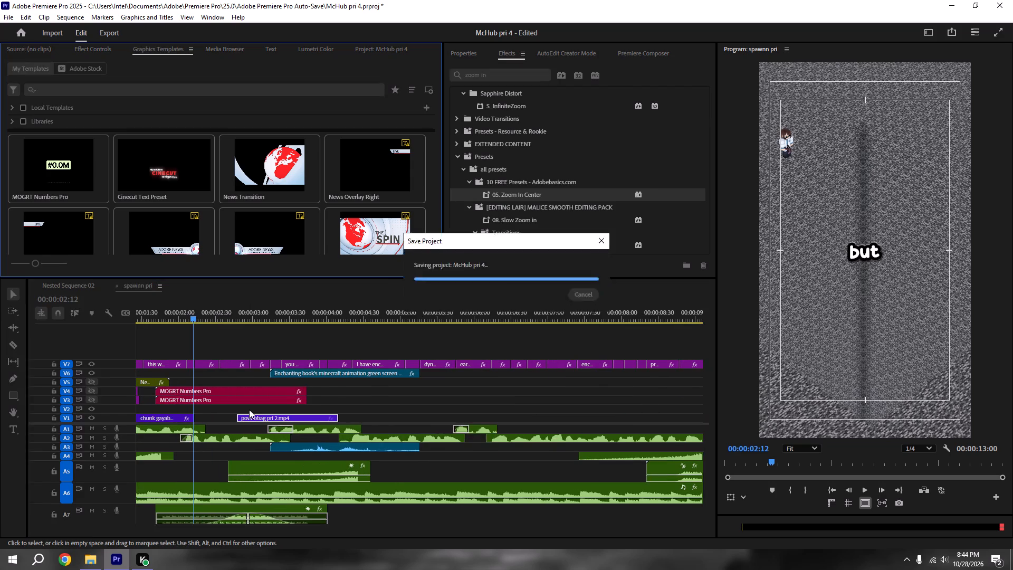
scroll(249, 410, up, 5)
drag(376, 419, 356, 419)
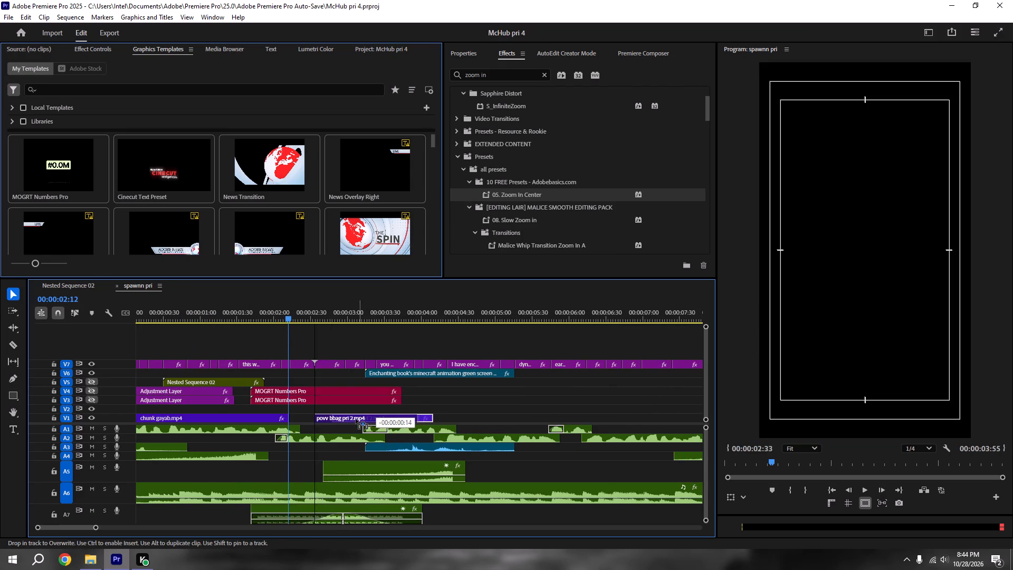
drag(356, 419, 333, 421)
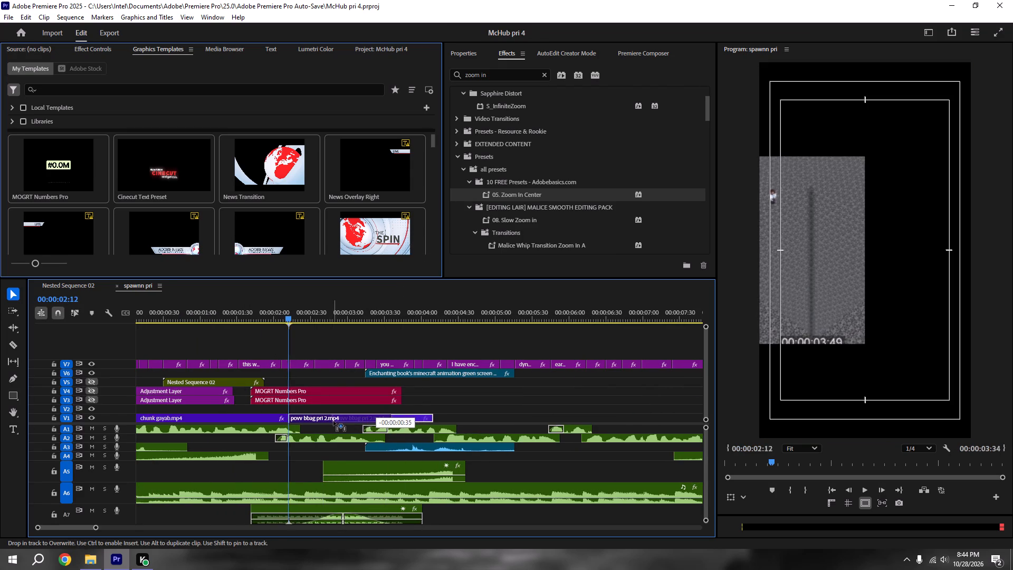
drag(333, 421, 339, 421)
Trim the end of povv bbag pri 2.mp4 on V1 to 00:00:03:14, where the "if" caption starts, and save the project.
alt+scroll(307, 407, up, 10)
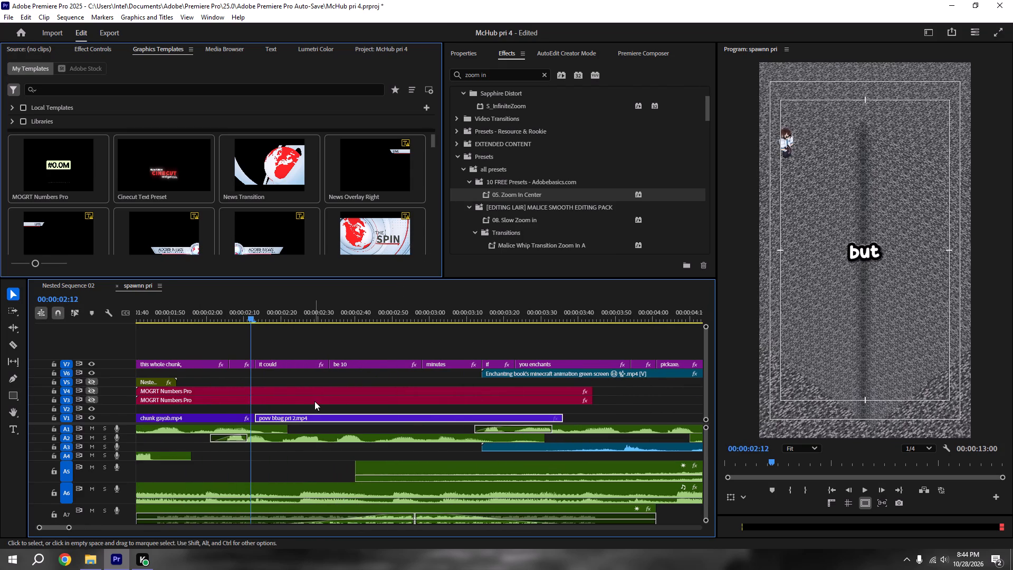
key(space)
key(space)
key(space)
key(space)
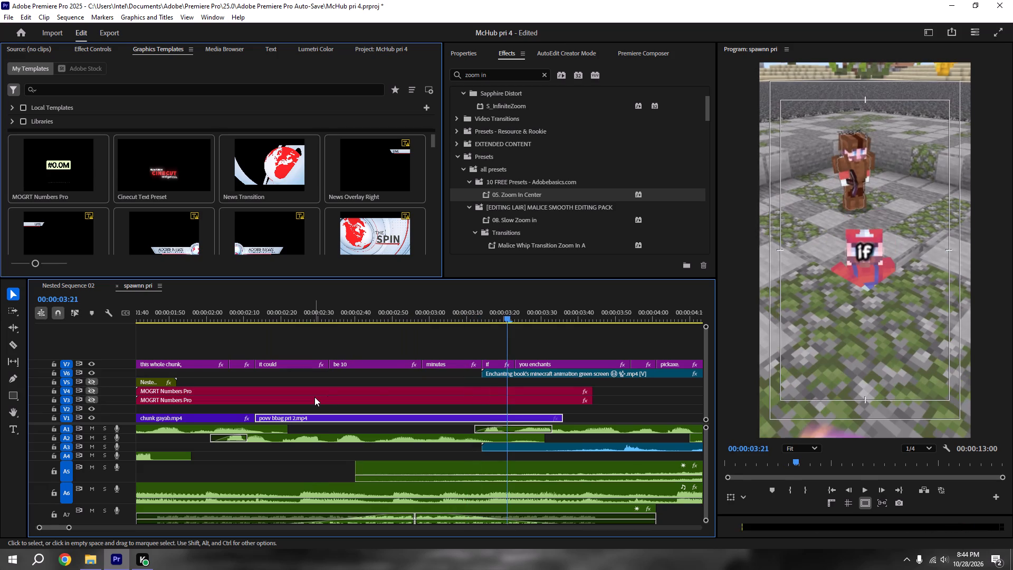
alt+scroll(405, 400, up, 5)
shift+drag(543, 309, 537, 306)
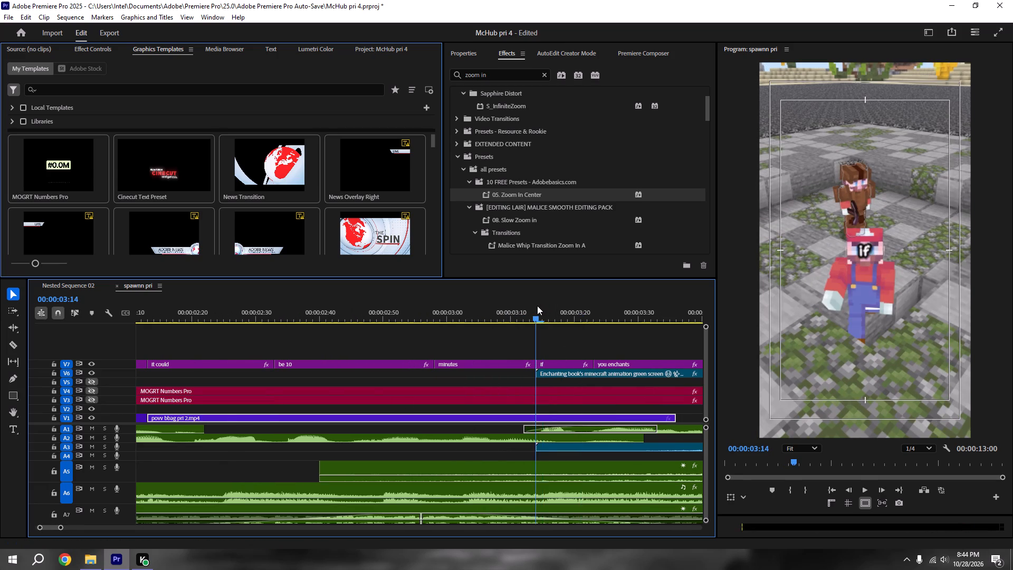
alt+scroll(537, 306, down, 11)
drag(553, 420, 511, 419)
click(540, 415)
key(ctrl+s)
alt+scroll(541, 415, down, 5)
key(ctrl+s)
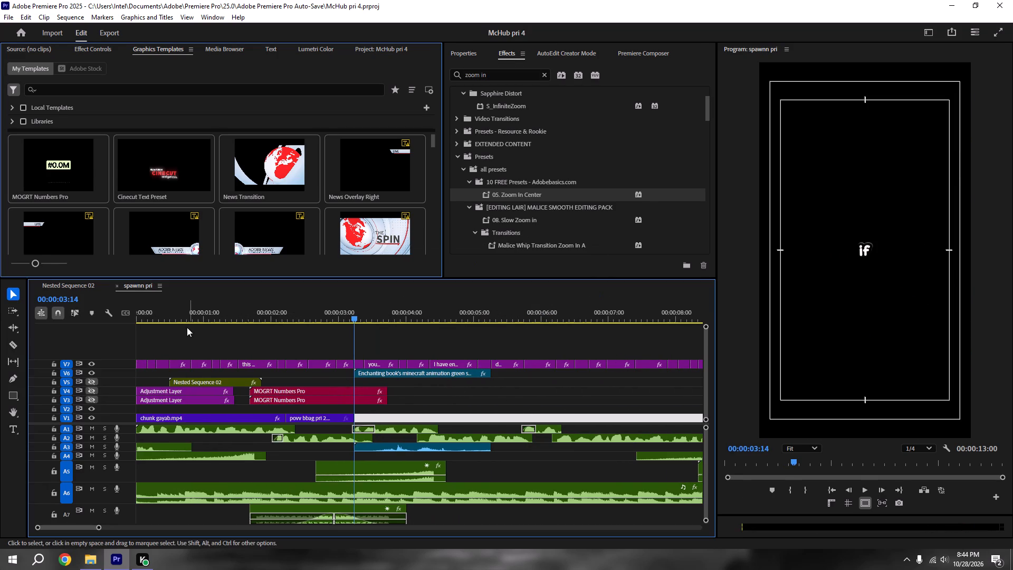
Open the project mchub pri 3.prproj from the Adobe Premiere Pro Auto-Save folder under Documents > Adobe > Premiere Pro > 25.0.
alt+scroll(187, 327, down, 3)
click(7, 18)
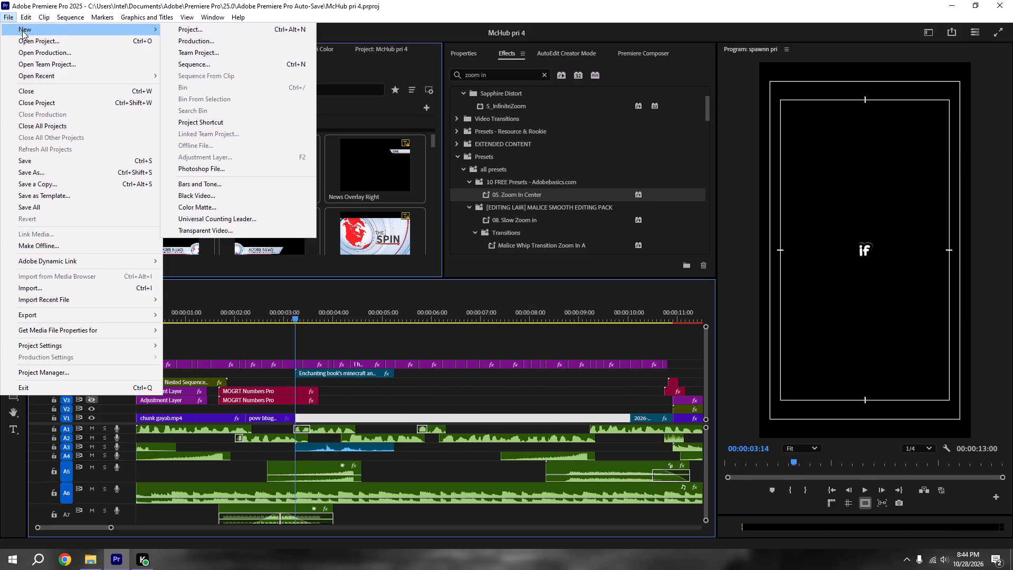
click(26, 46)
scroll(139, 154, down, 2)
click(44, 123)
click(45, 122)
click(45, 130)
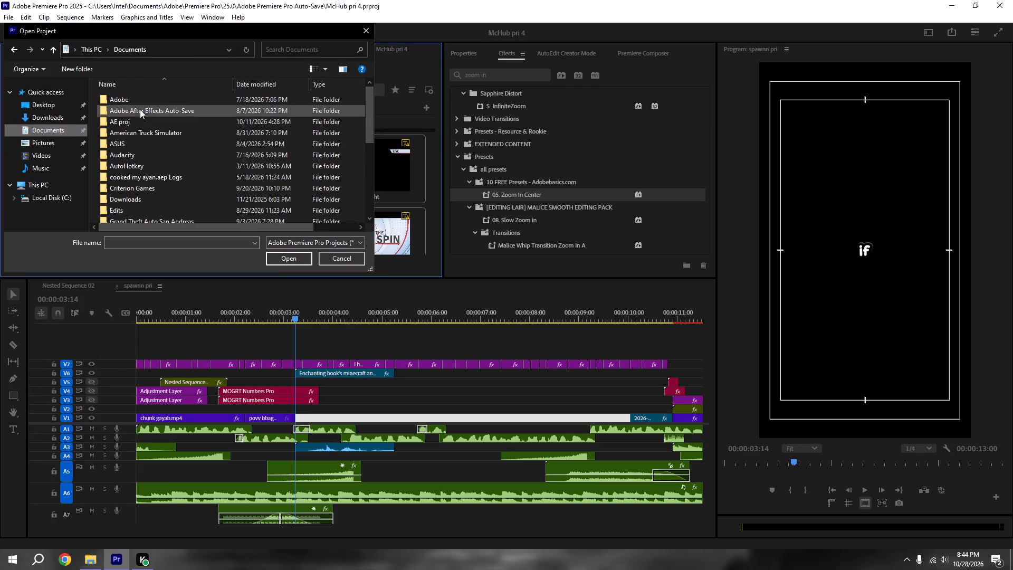
double_click(126, 102)
double_click(140, 157)
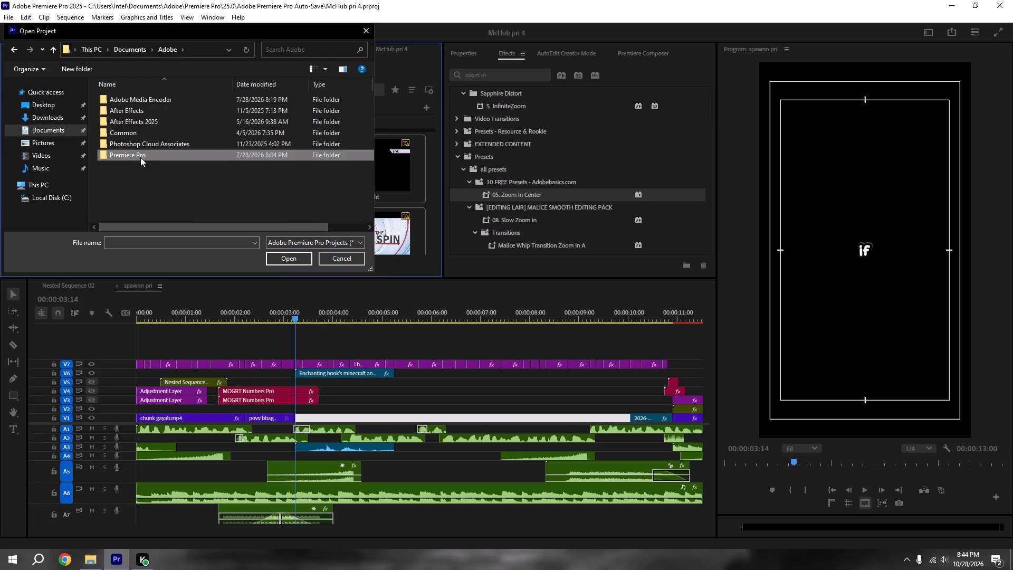
double_click(133, 101)
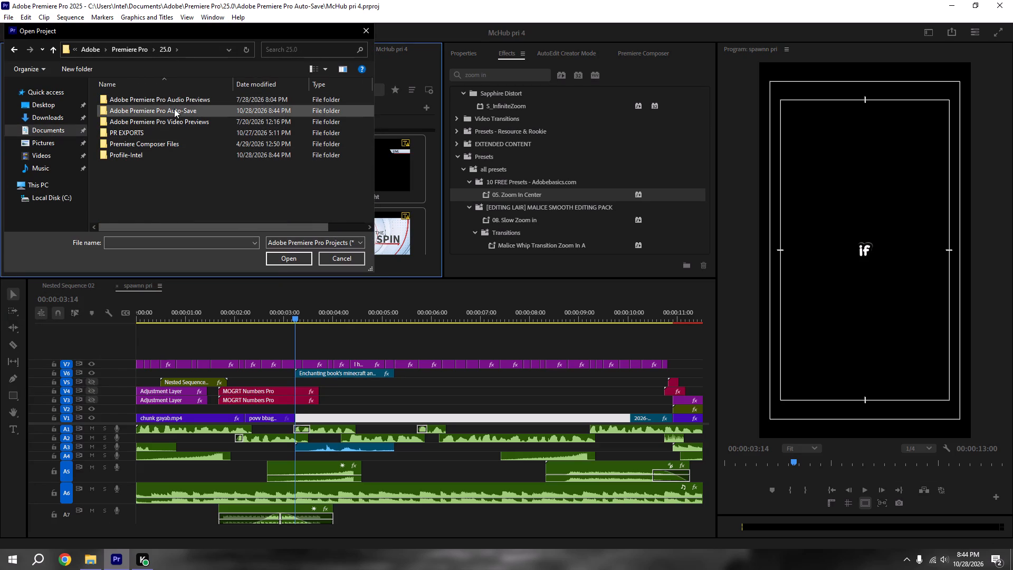
double_click(174, 109)
scroll(183, 166, down, 20)
scroll(183, 166, down, 5)
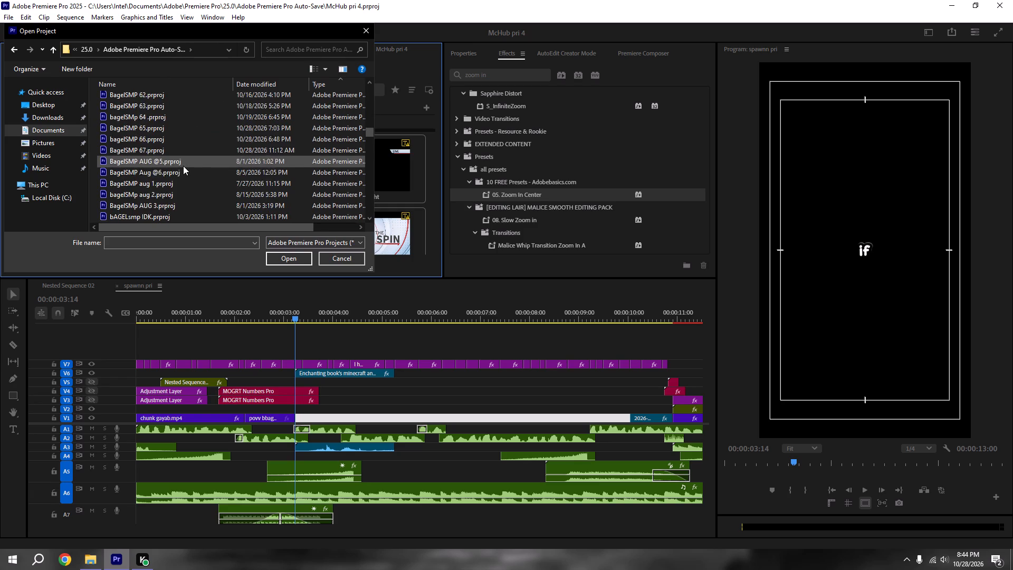
scroll(183, 166, down, 12)
scroll(183, 166, up, 1)
scroll(183, 166, down, 12)
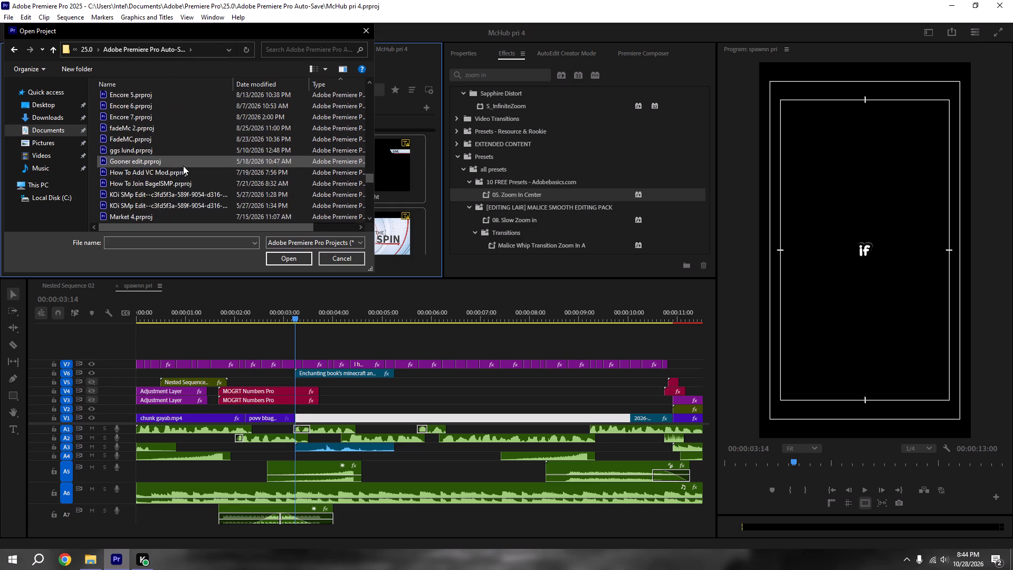
scroll(183, 166, down, 7)
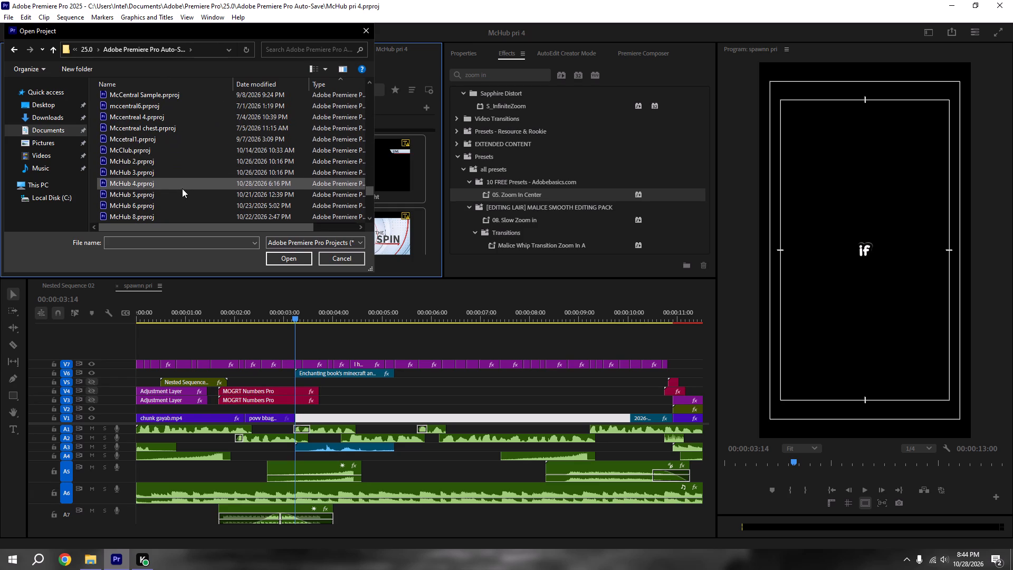
scroll(182, 188, down, 7)
scroll(182, 188, up, 5)
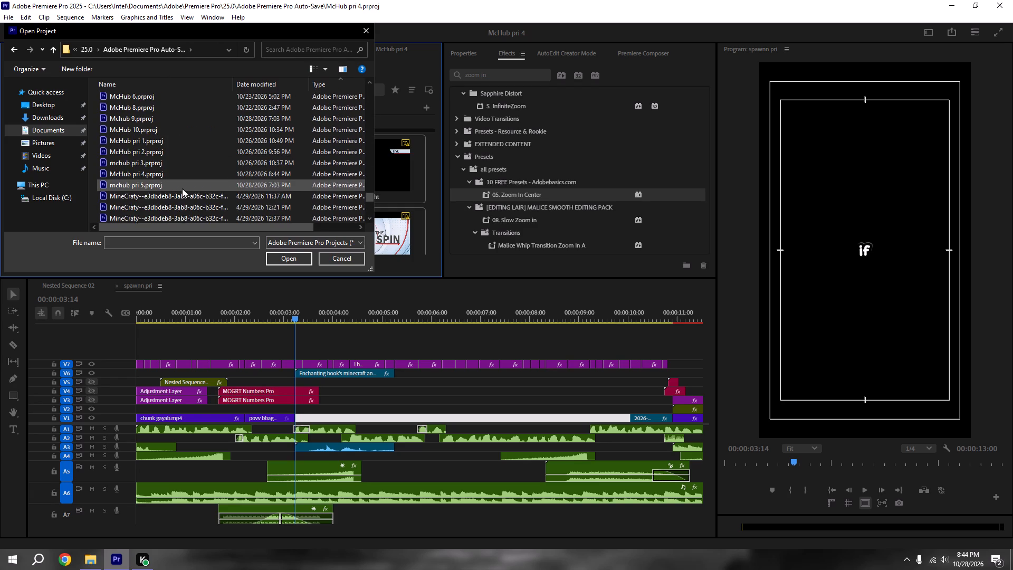
click(168, 199)
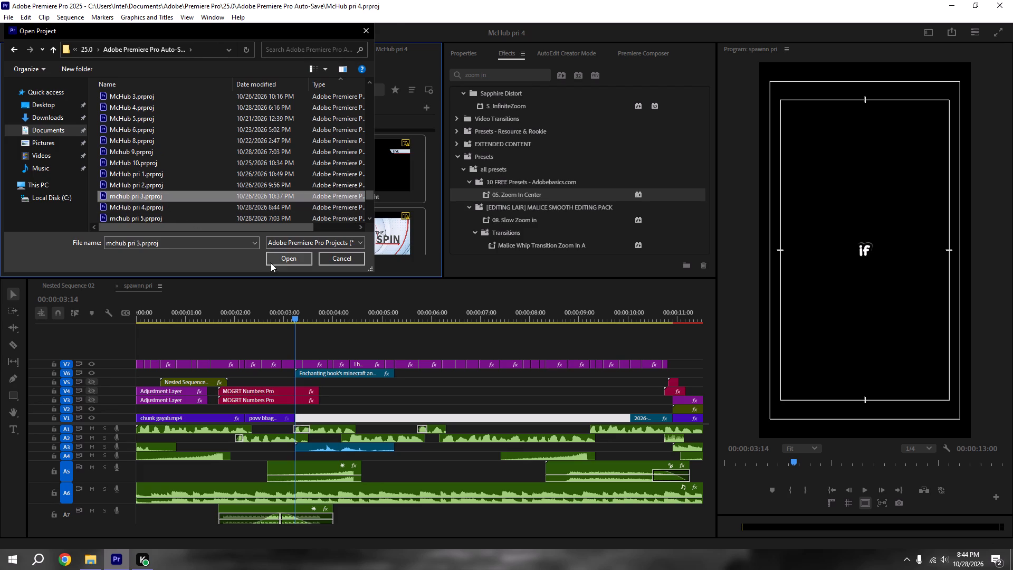
click(280, 259)
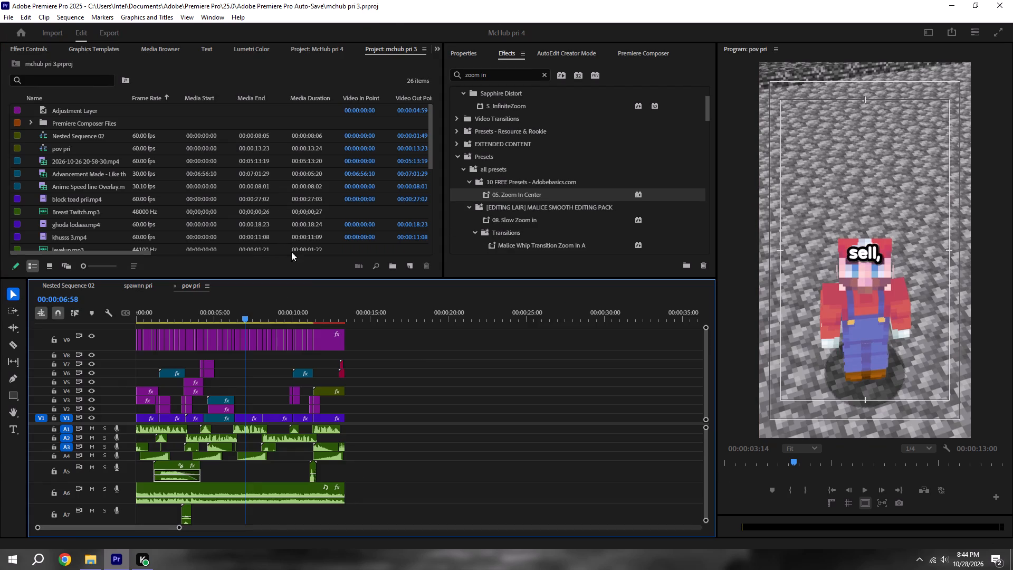
Play the pov pri sequence from about 4 seconds to look for reusable gameplay footage, and save the project.
alt+scroll(233, 400, up, 10)
scroll(233, 384, up, 6)
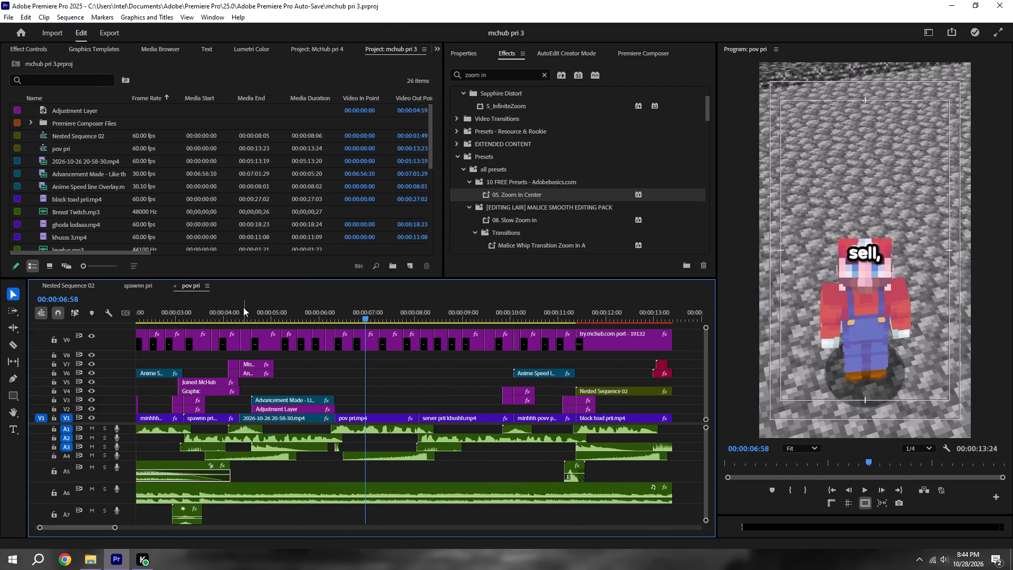
shift+click(238, 308)
key(space)
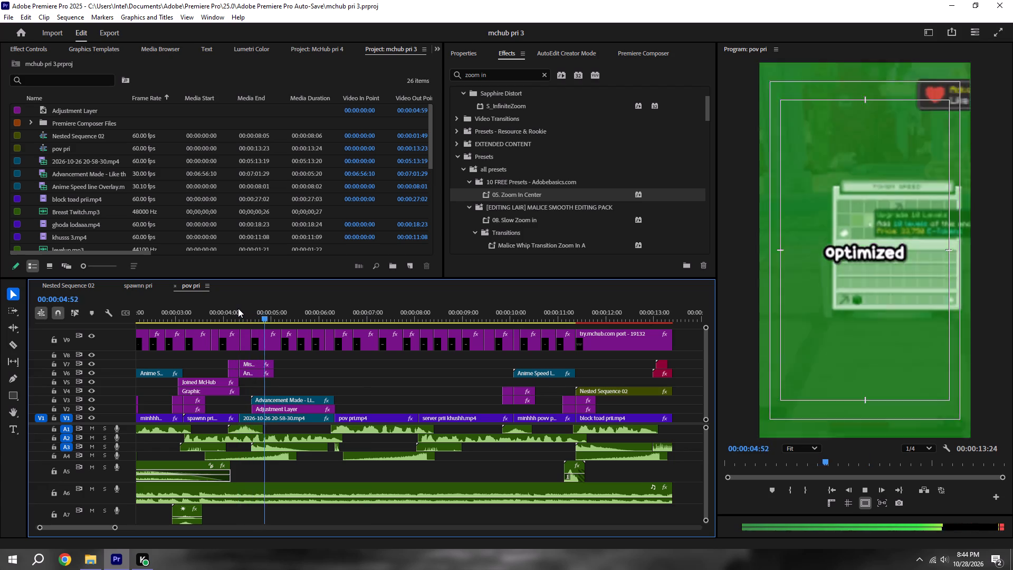
key(space)
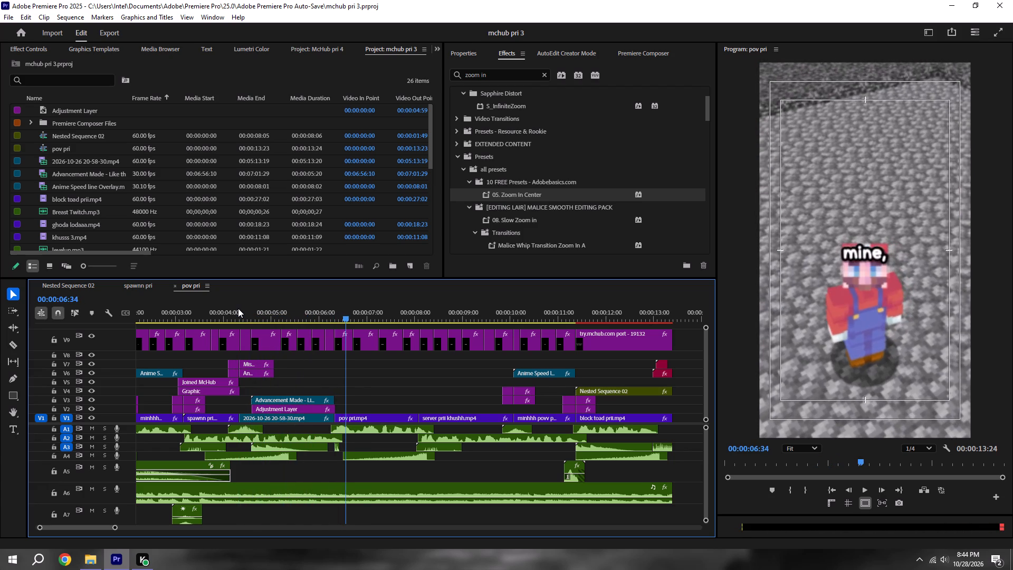
scroll(252, 364, up, 2)
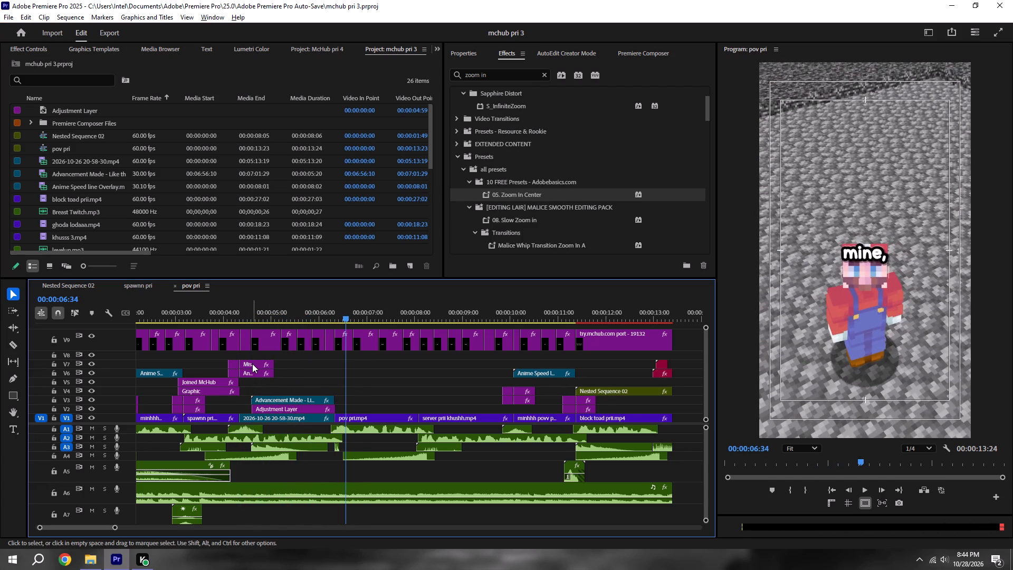
alt+scroll(252, 364, down, 4)
key(ctrl+s)
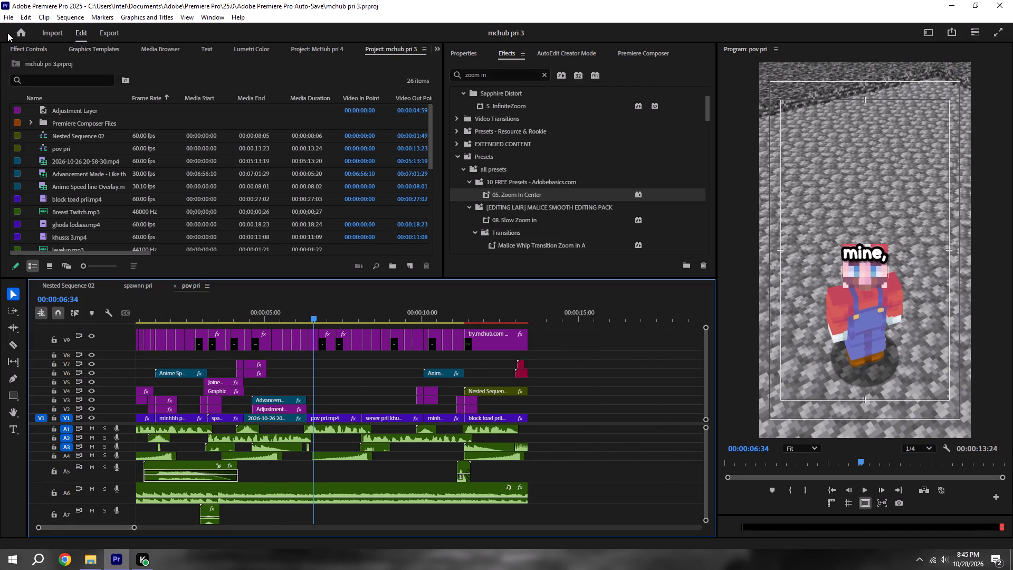
Open the project McHub pri 2.prproj from the same Auto-Save folder.
click(8, 12)
click(8, 14)
click(28, 42)
scroll(238, 205, down, 18)
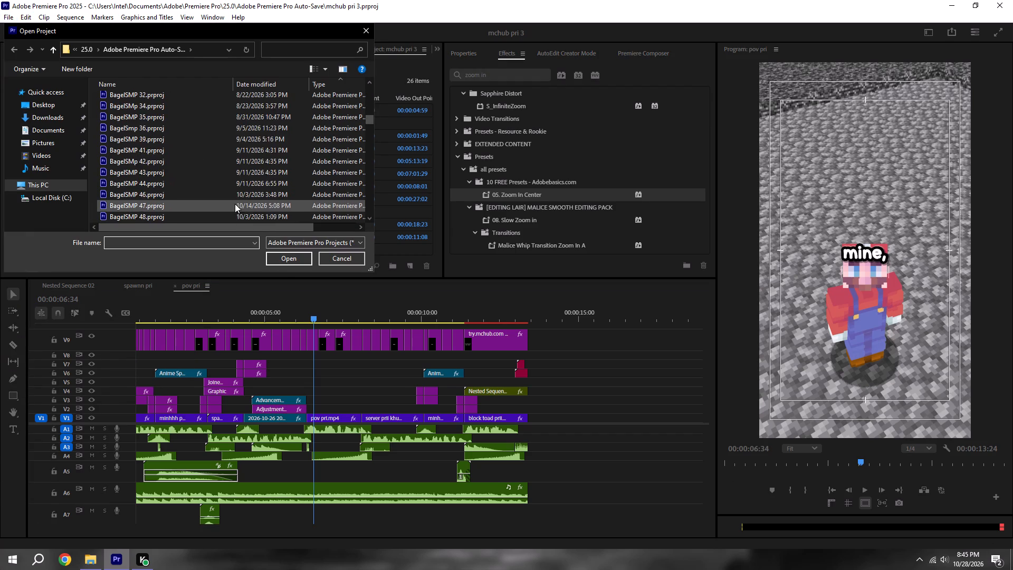
scroll(235, 204, down, 20)
scroll(235, 204, down, 11)
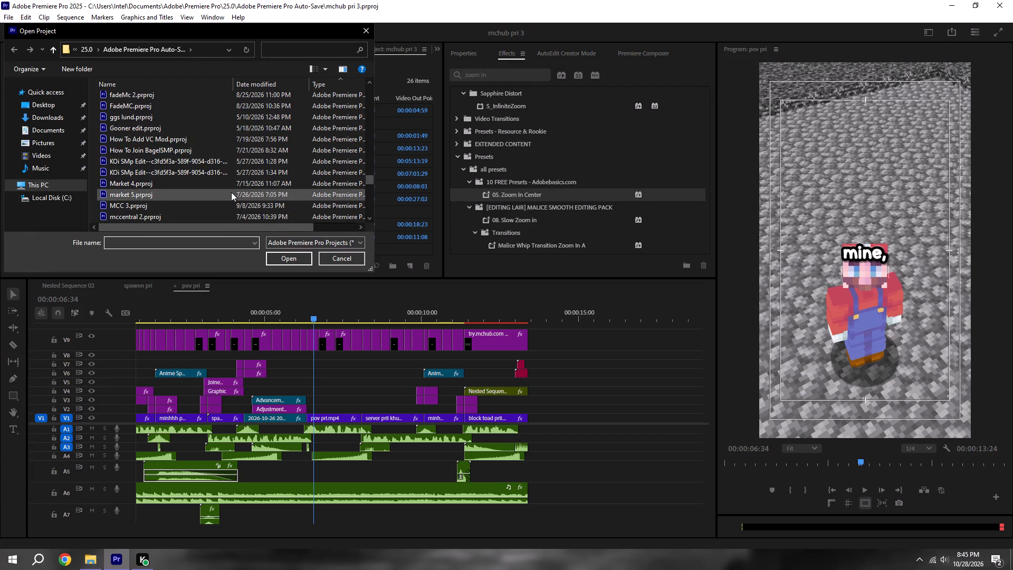
scroll(231, 192, down, 4)
scroll(175, 192, down, 4)
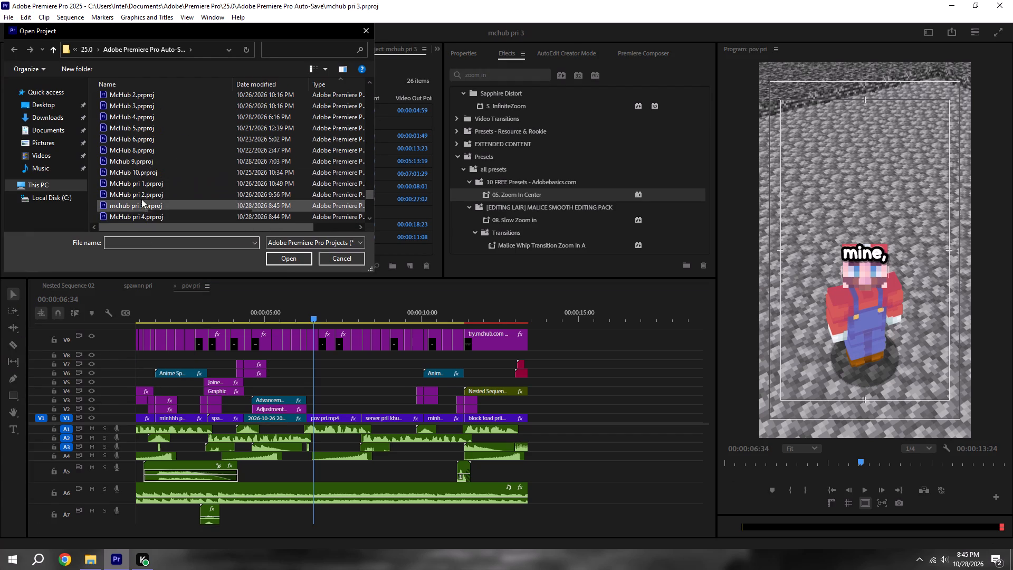
scroll(141, 199, down, 1)
click(148, 160)
click(294, 261)
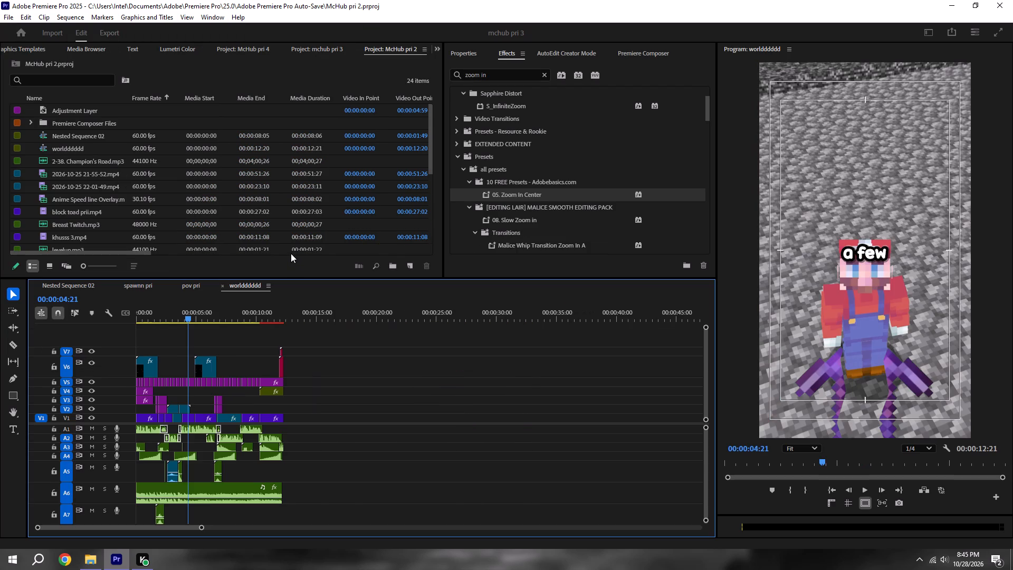
Copy the 2026-10-25 clip at about 3 seconds on V1 of the worldddddd sequence and paste it into spawnn pri on V1 at 00:00:03:14.
alt+scroll(220, 398, up, 18)
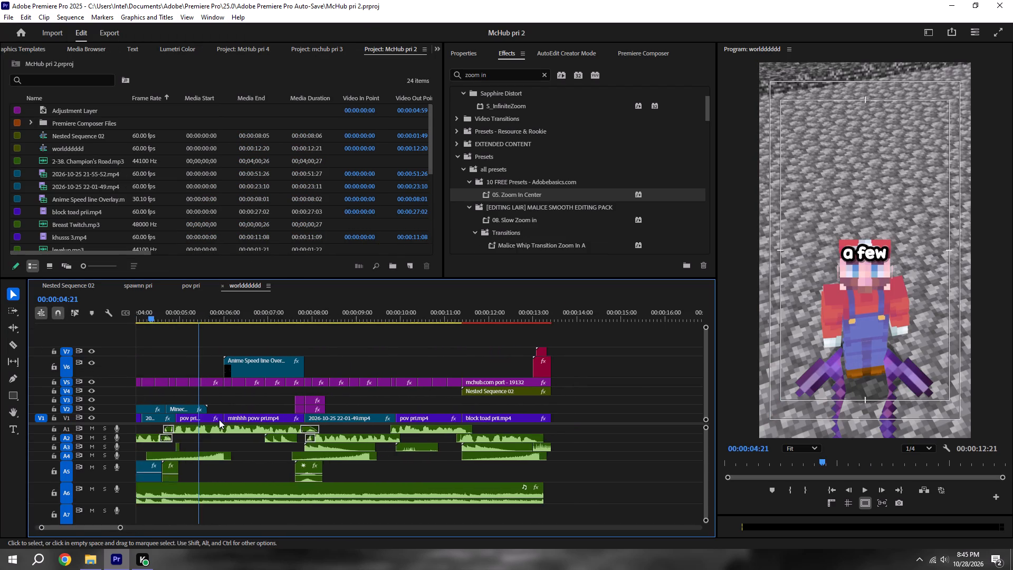
scroll(217, 418, up, 6)
shift+click(213, 315)
key(space)
alt+scroll(254, 414, up, 5)
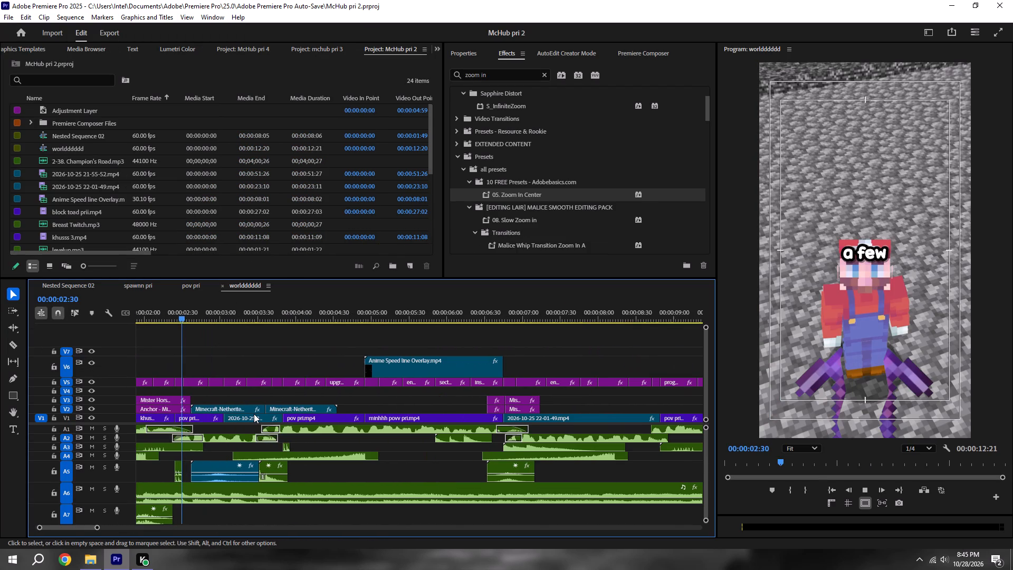
key(space)
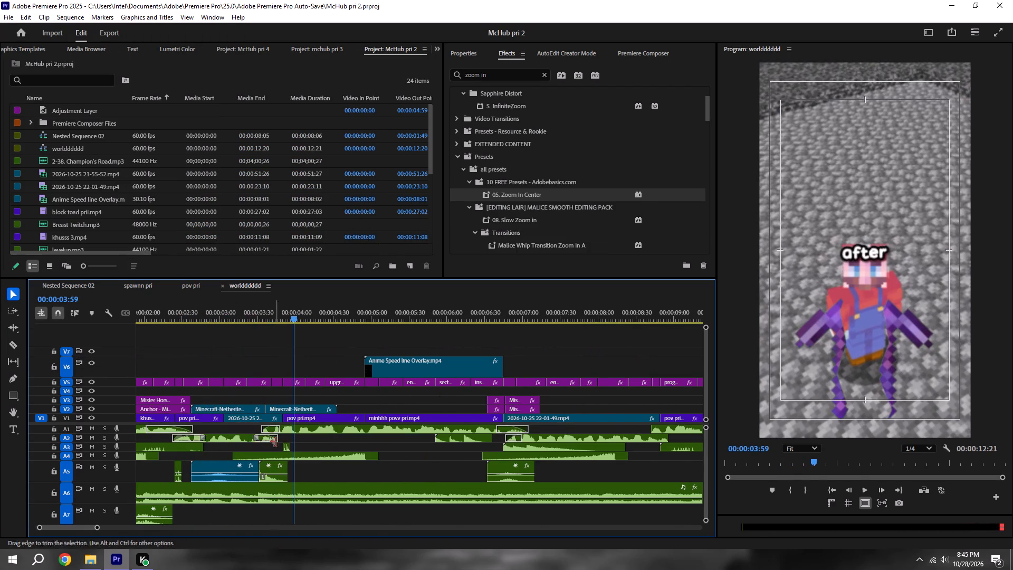
click(243, 415)
key(ctrl+c)
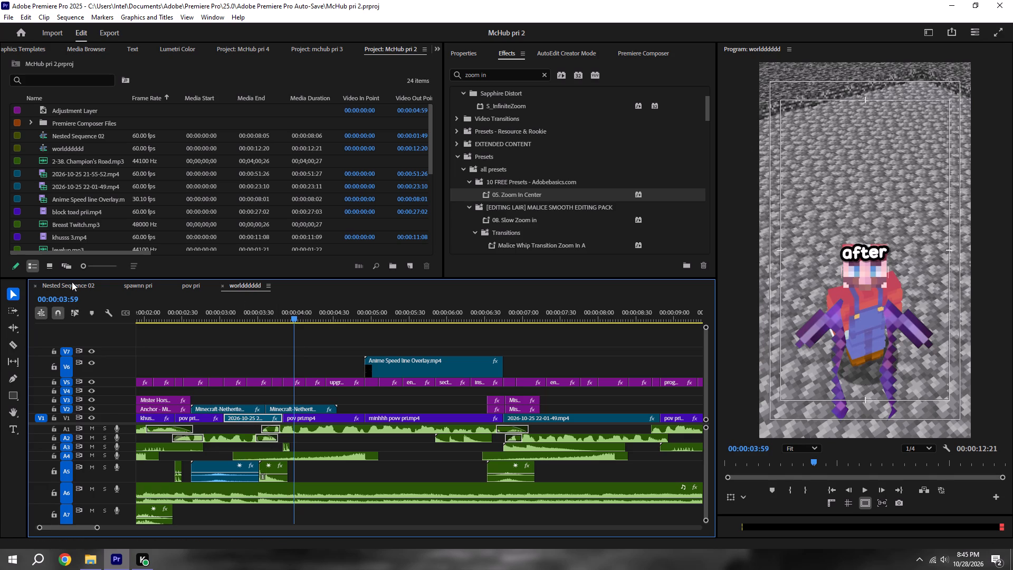
click(68, 281)
click(173, 290)
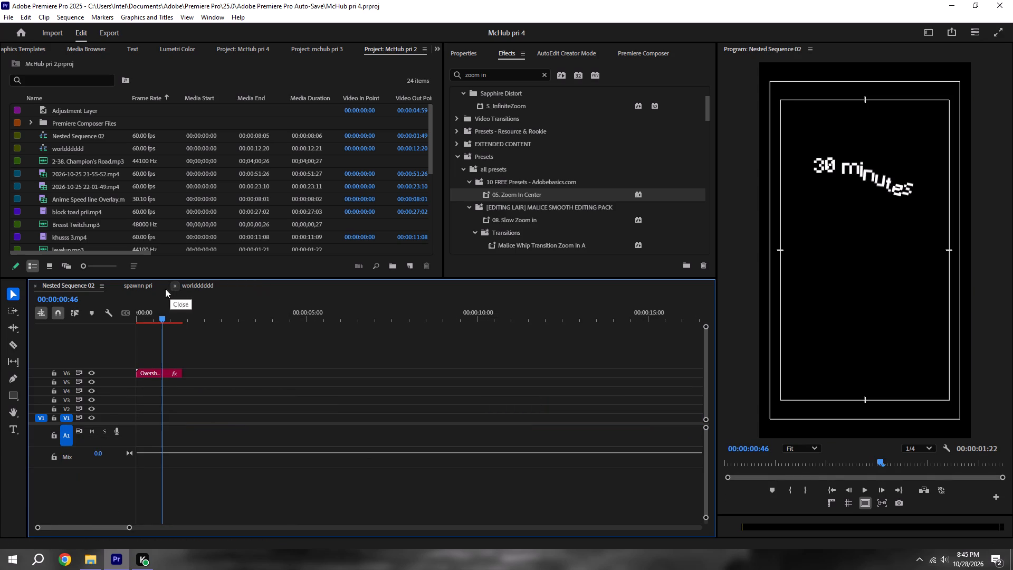
click(145, 289)
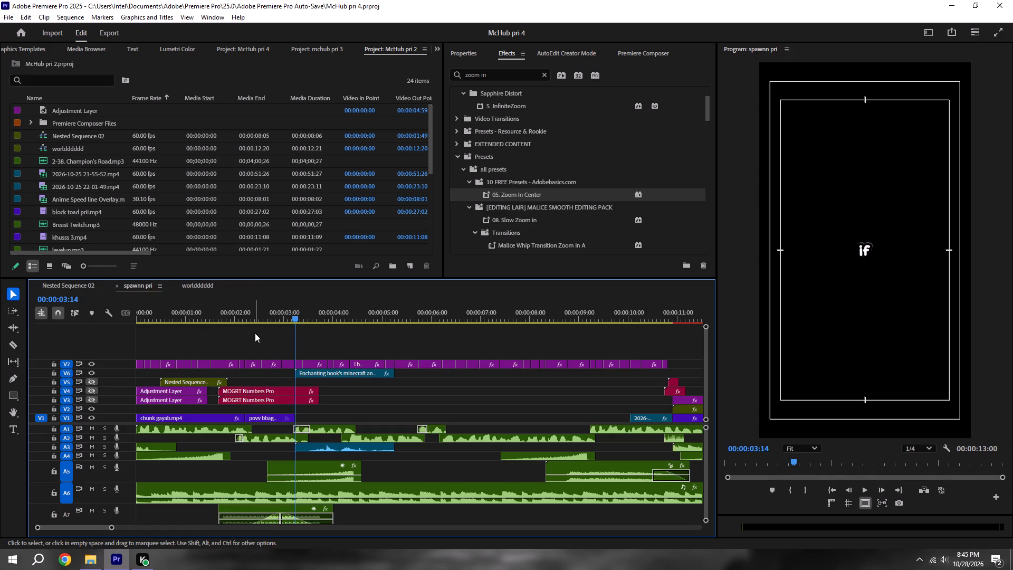
key(ctrl+v)
shift+click(292, 326)
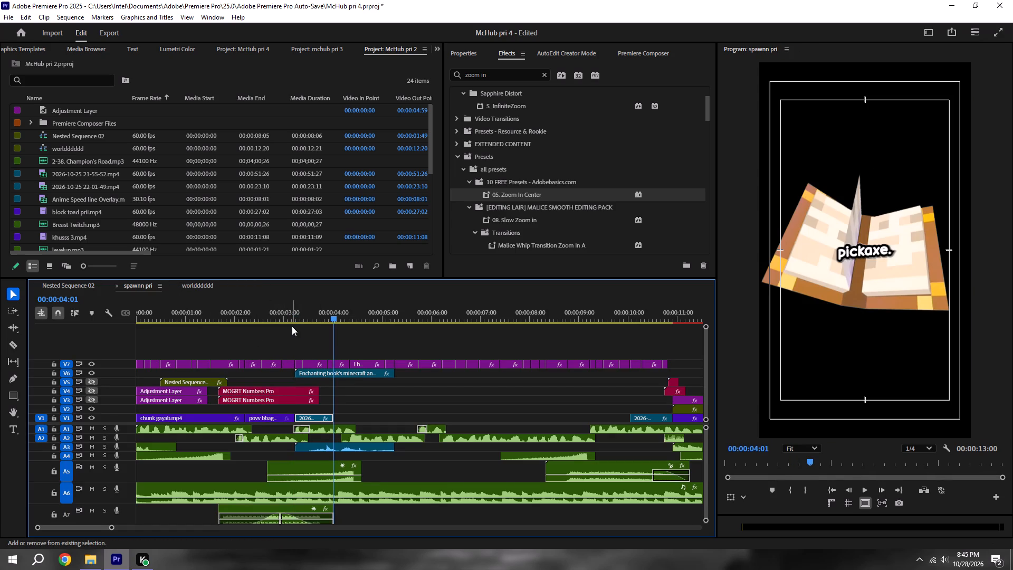
Extend the end of the pasted 2026-10-25 clip on V1 to 00:00:04:21, where the "I have enchants" caption starts, and save.
shift+click(291, 325)
shift+click(295, 311)
key(space)
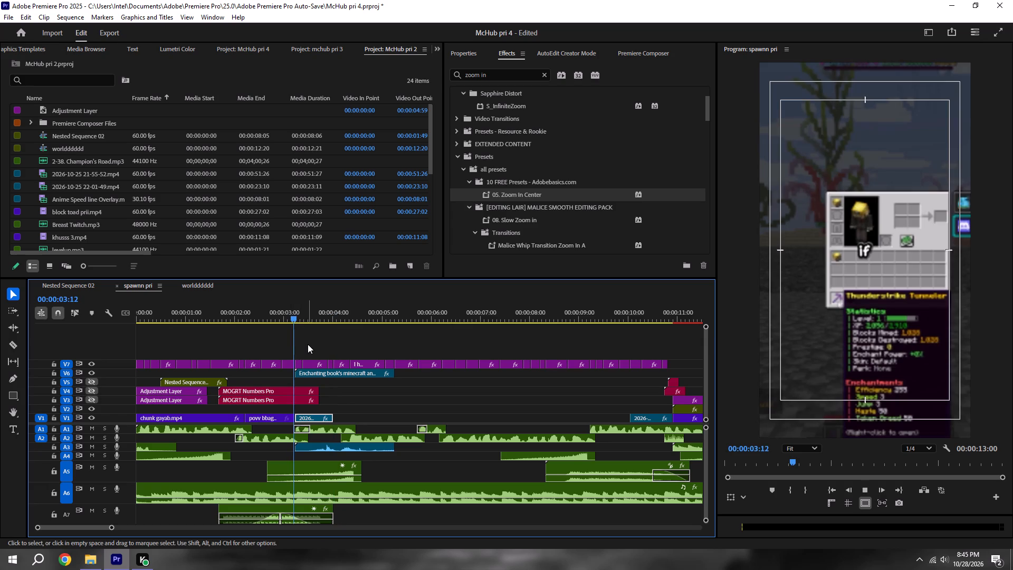
key(space)
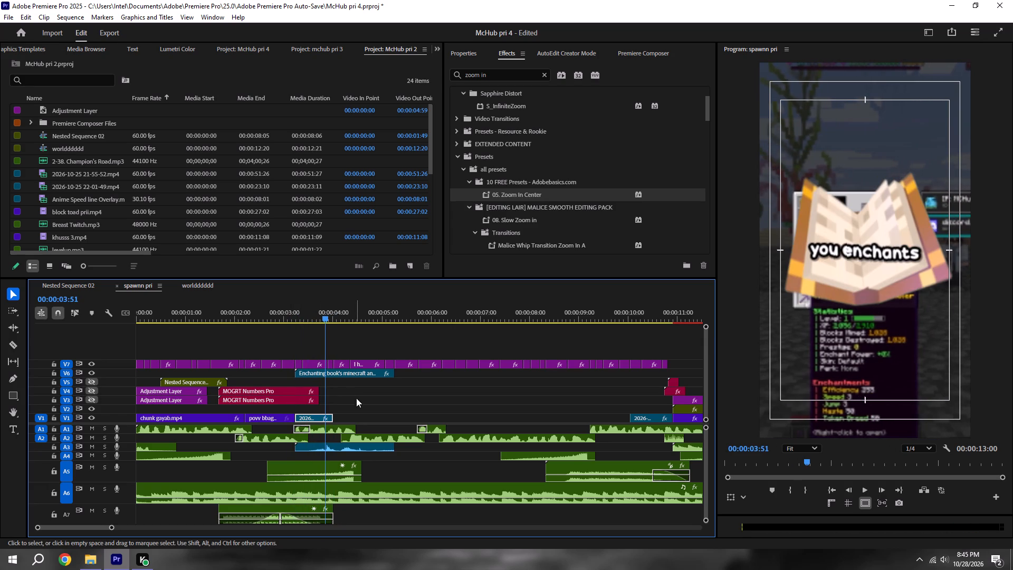
alt+scroll(332, 417, up, 10)
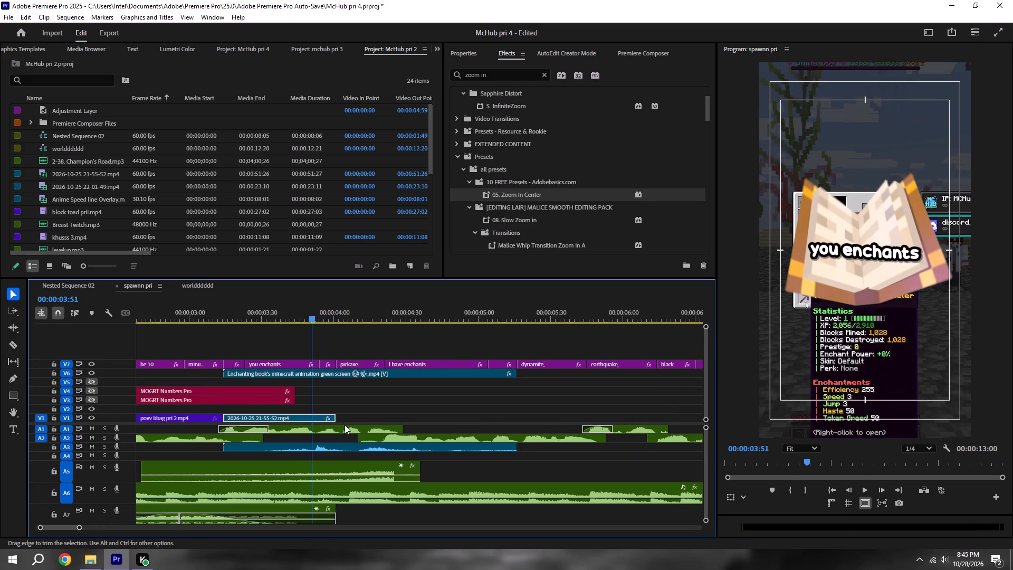
key(ctrl+s)
drag(336, 416, 385, 415)
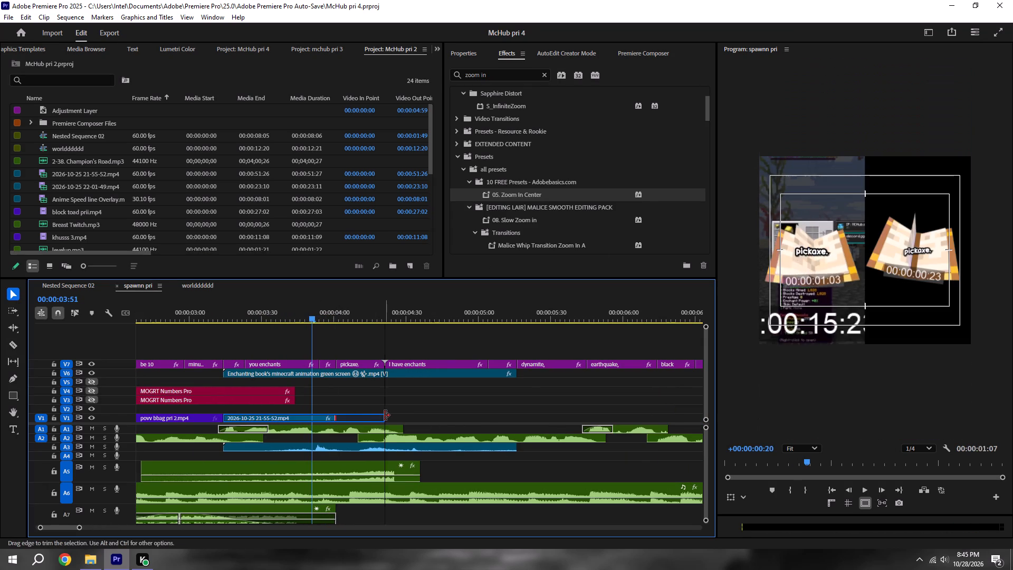
alt+scroll(374, 415, down, 4)
key(ctrl+s)
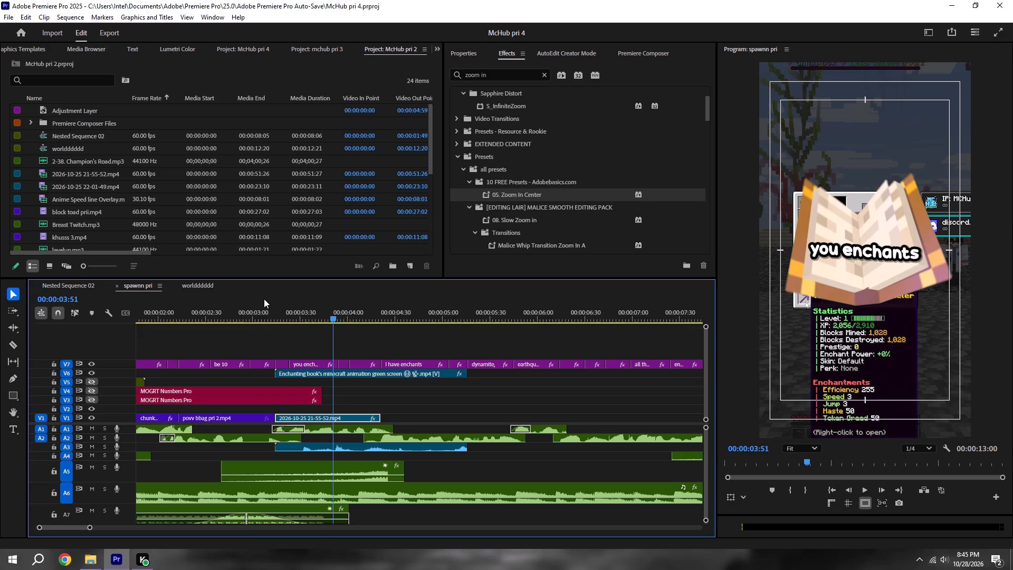
scroll(68, 37, up, 10)
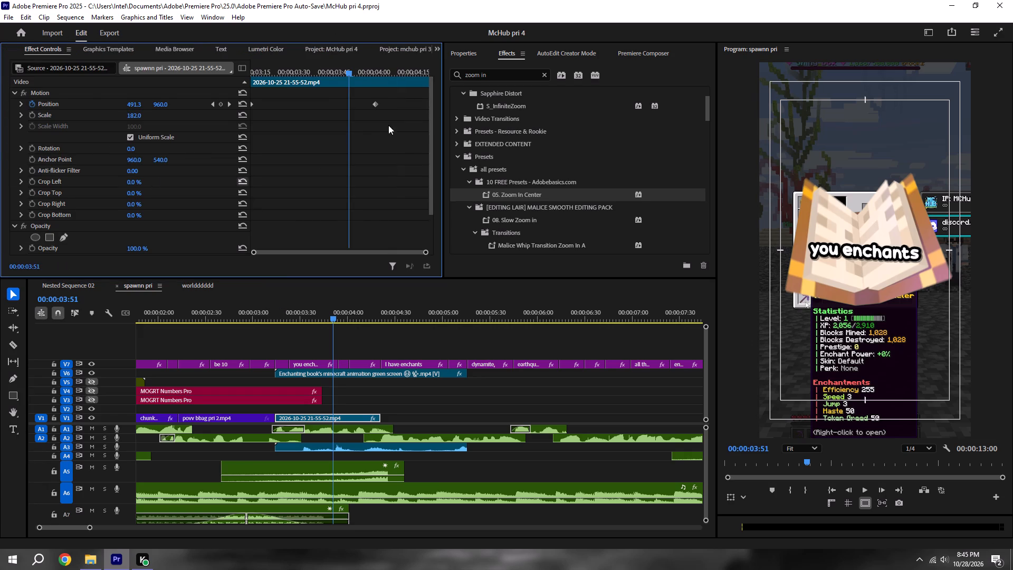
drag(379, 103, 652, 167)
click(484, 405)
key(ctrl+s)
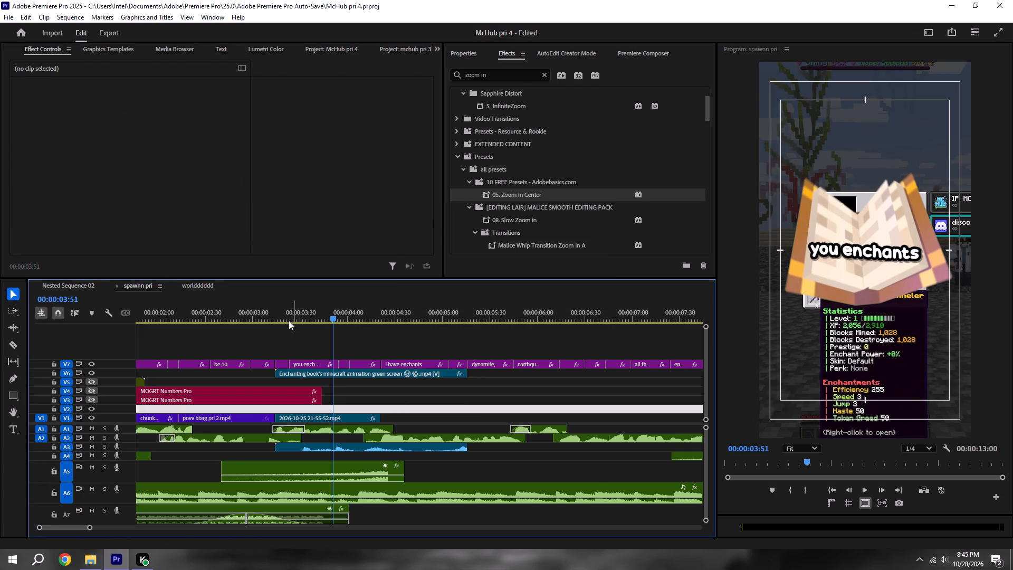
Play back spawnn pri from about 3 seconds to check the clip's movement, and leave the playhead at 00:00:04:21.
shift+drag(279, 314, 262, 309)
key(space)
alt+scroll(251, 307, down, 4)
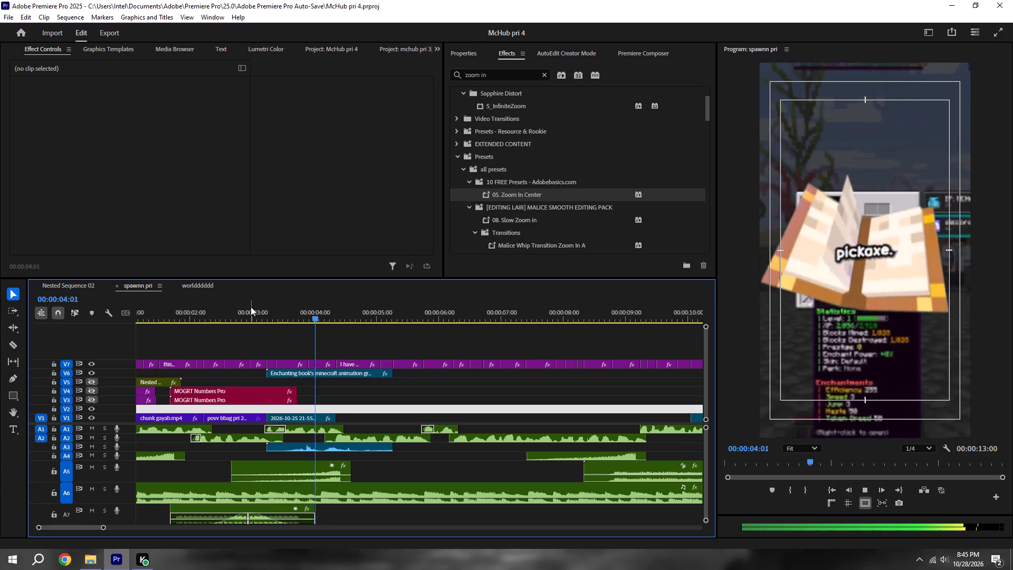
key(space)
alt+scroll(349, 363, up, 4)
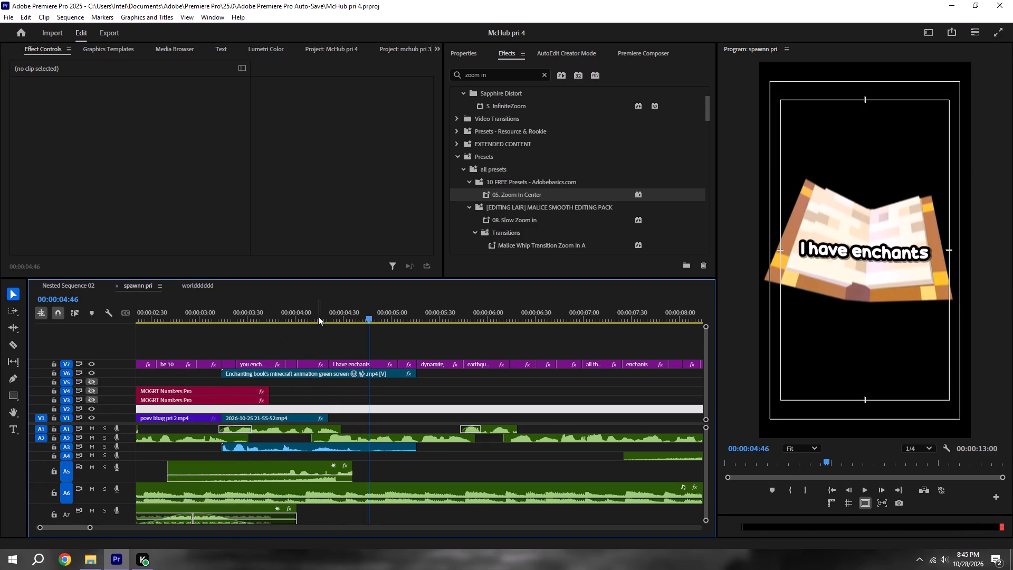
shift+drag(318, 316, 330, 318)
alt+scroll(330, 318, down, 4)
key(ctrl+s)
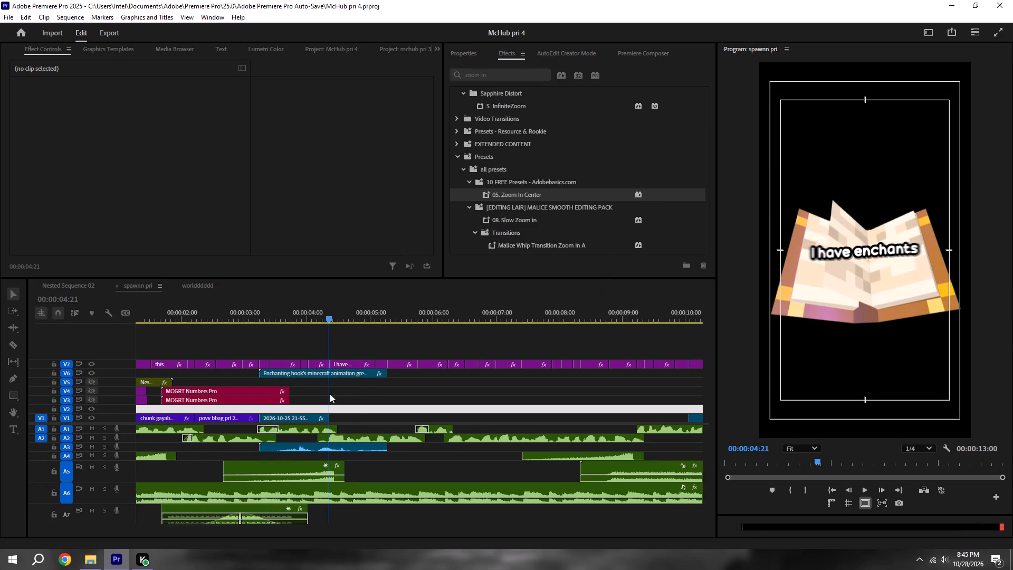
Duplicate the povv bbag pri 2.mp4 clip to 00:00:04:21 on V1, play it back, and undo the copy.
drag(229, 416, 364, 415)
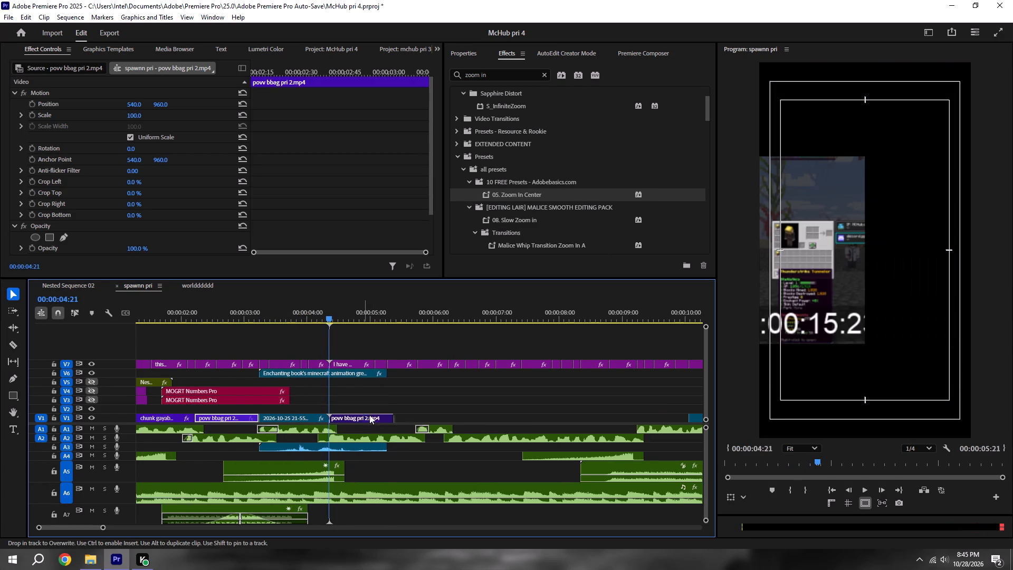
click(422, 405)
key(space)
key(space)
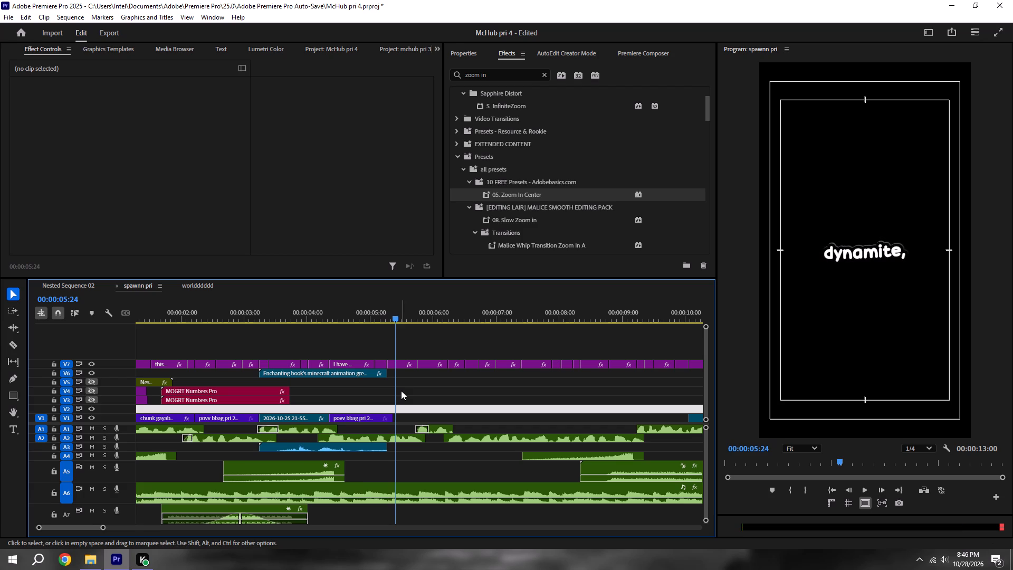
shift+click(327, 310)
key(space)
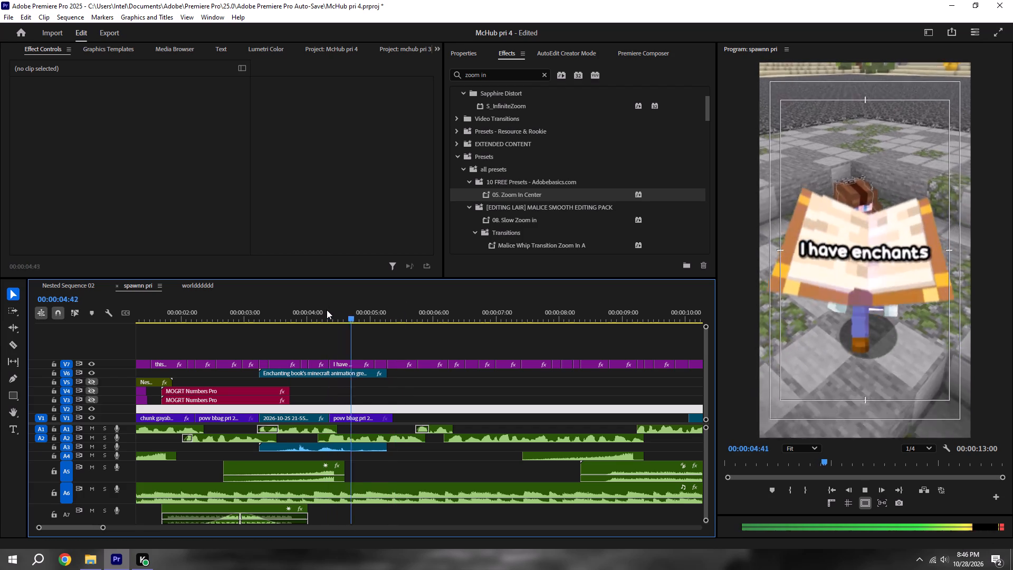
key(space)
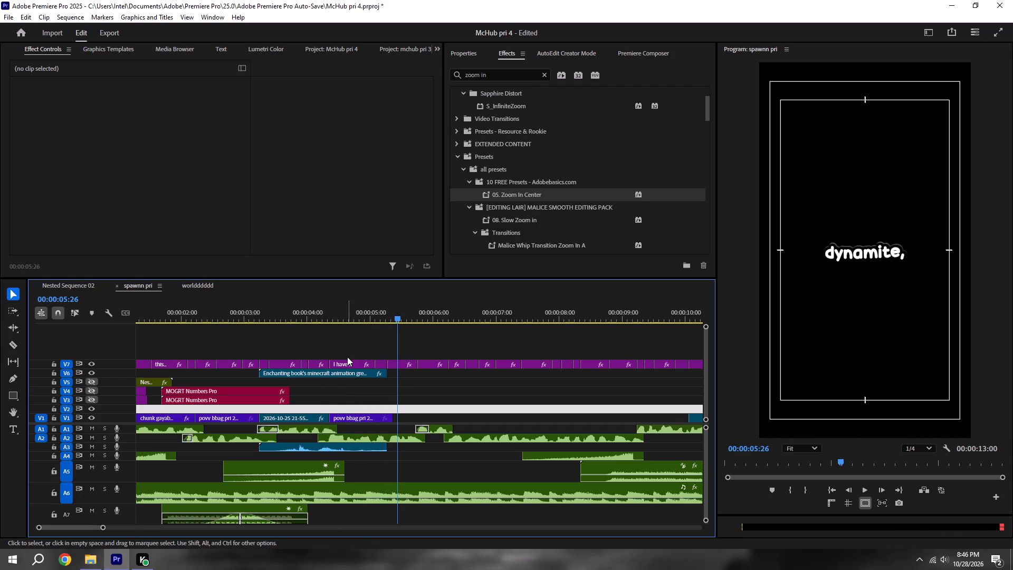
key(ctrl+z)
Set the scale of the povv bbag pri 2.mp4 clip at about 2.5 seconds to 120% and its Position Y to 1050, and save.
shift+click(217, 312)
click(231, 420)
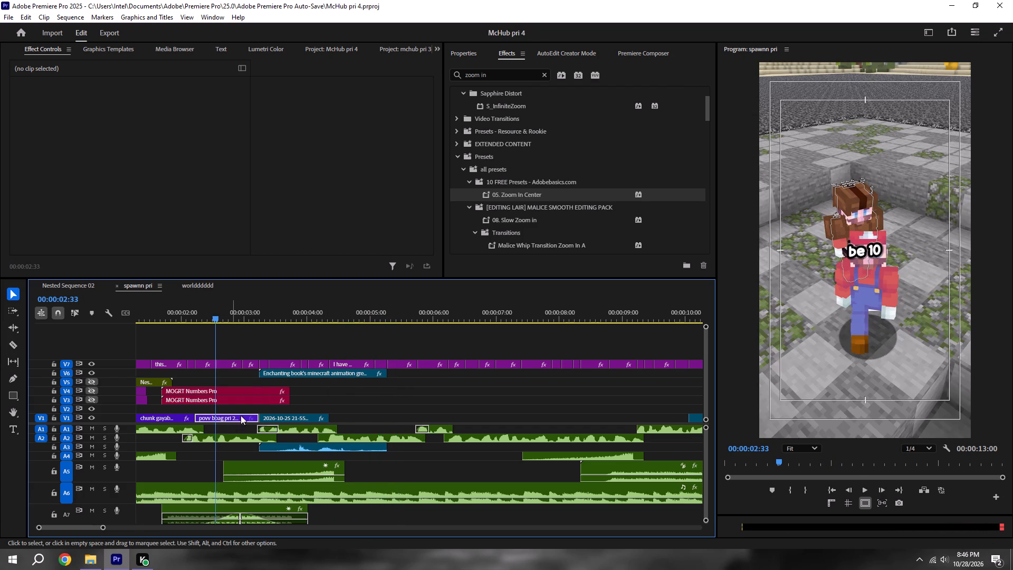
click(480, 54)
click(568, 172)
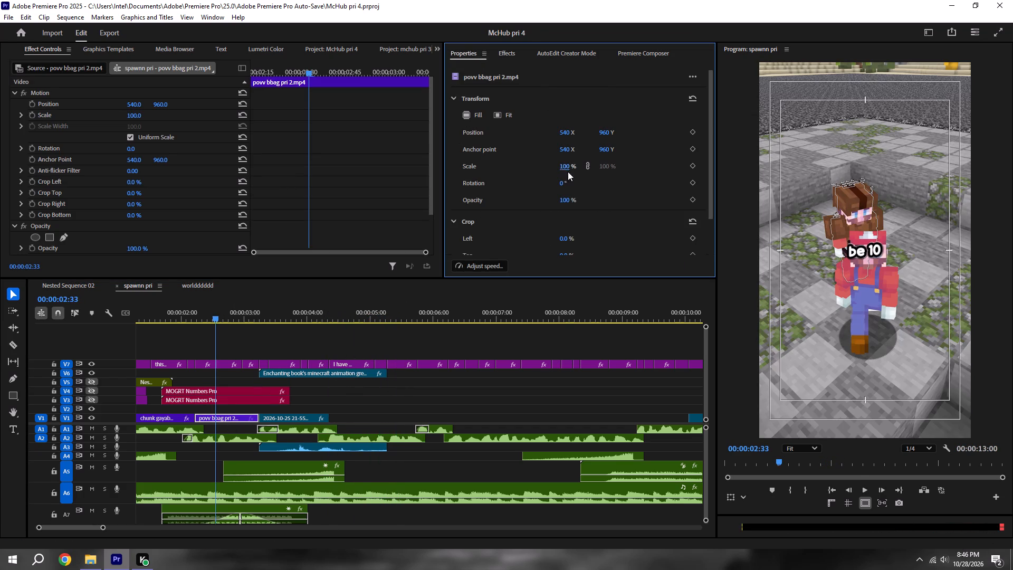
key(BackSpace)
text(120)
key(Return)
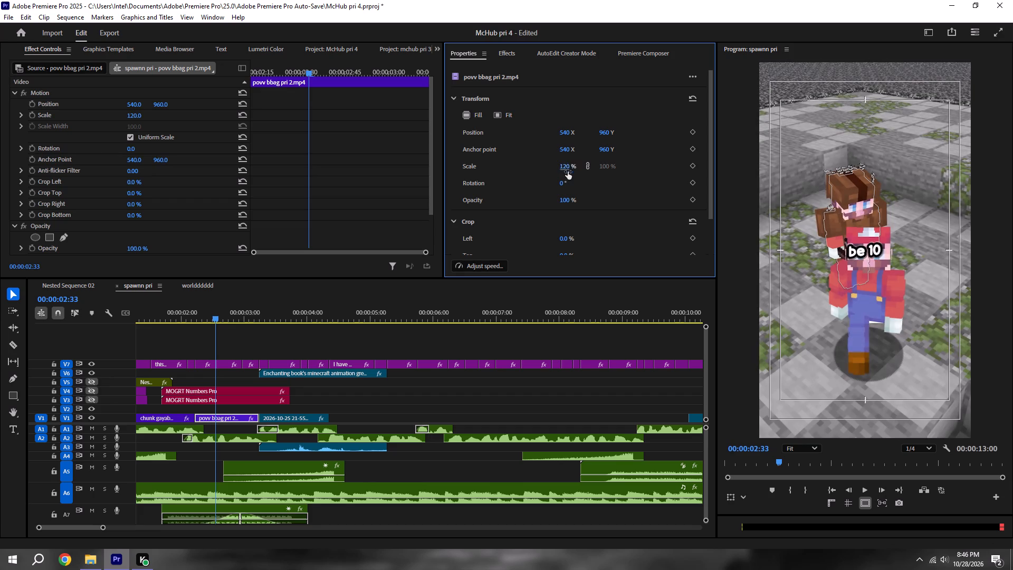
key(ctrl+s)
click(607, 131)
key(BackSpace)
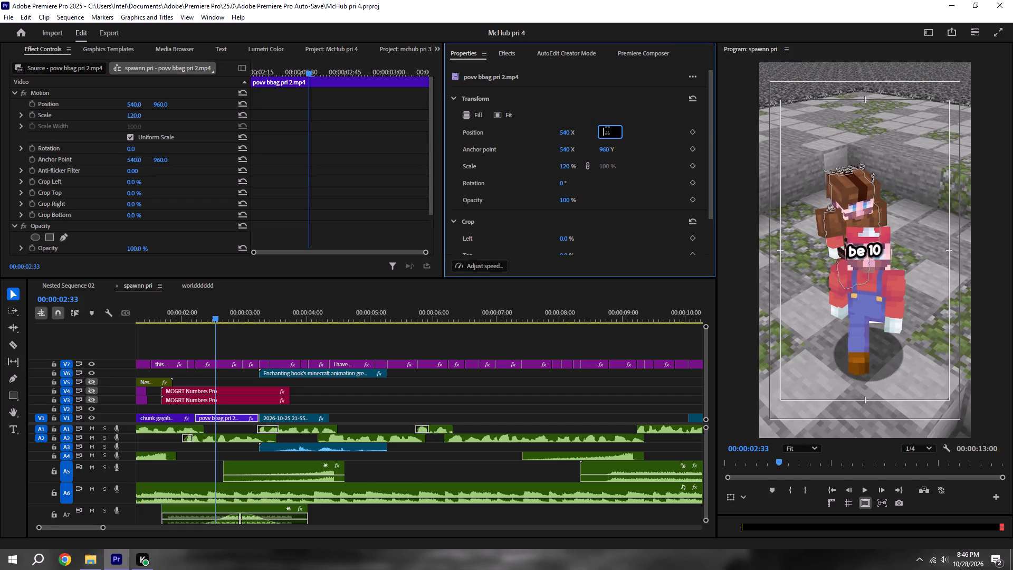
text(1050)
key(Return)
key(ctrl+s)
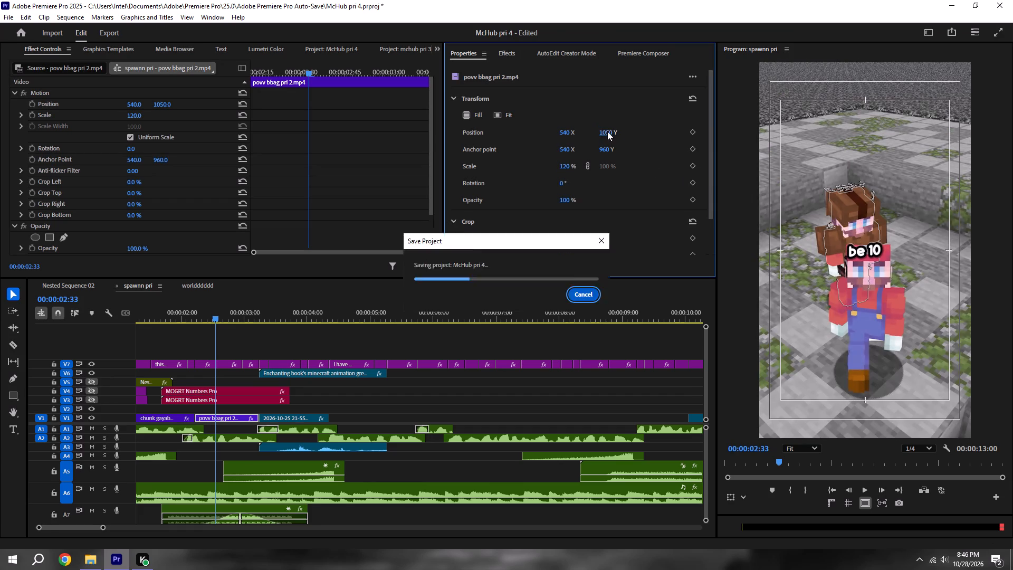
key(ctrl+s)
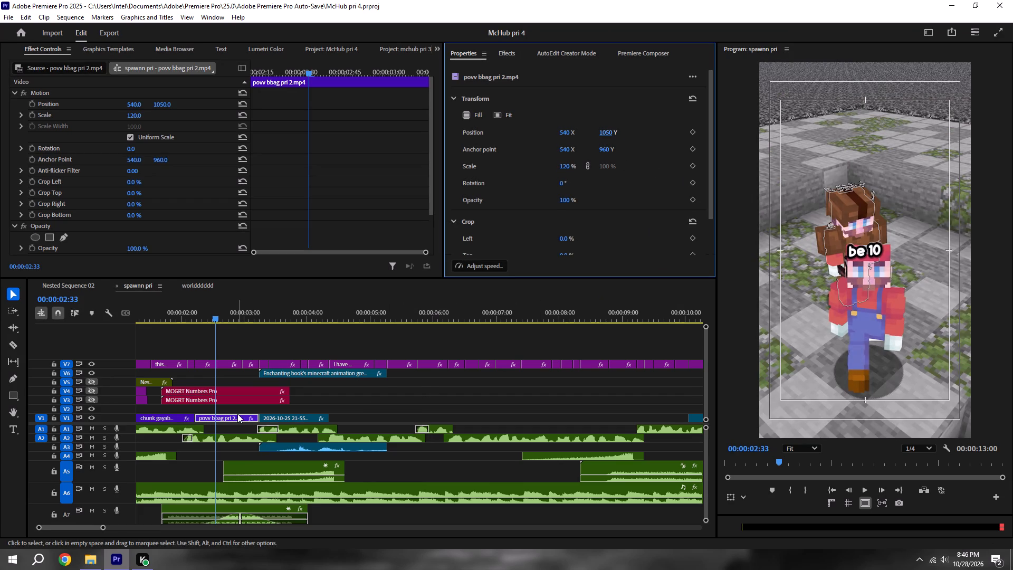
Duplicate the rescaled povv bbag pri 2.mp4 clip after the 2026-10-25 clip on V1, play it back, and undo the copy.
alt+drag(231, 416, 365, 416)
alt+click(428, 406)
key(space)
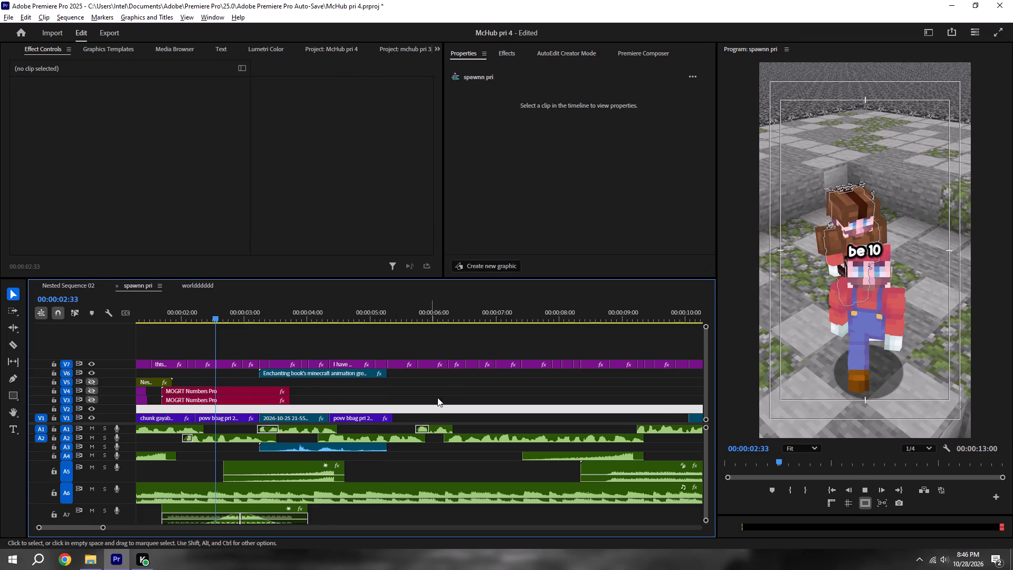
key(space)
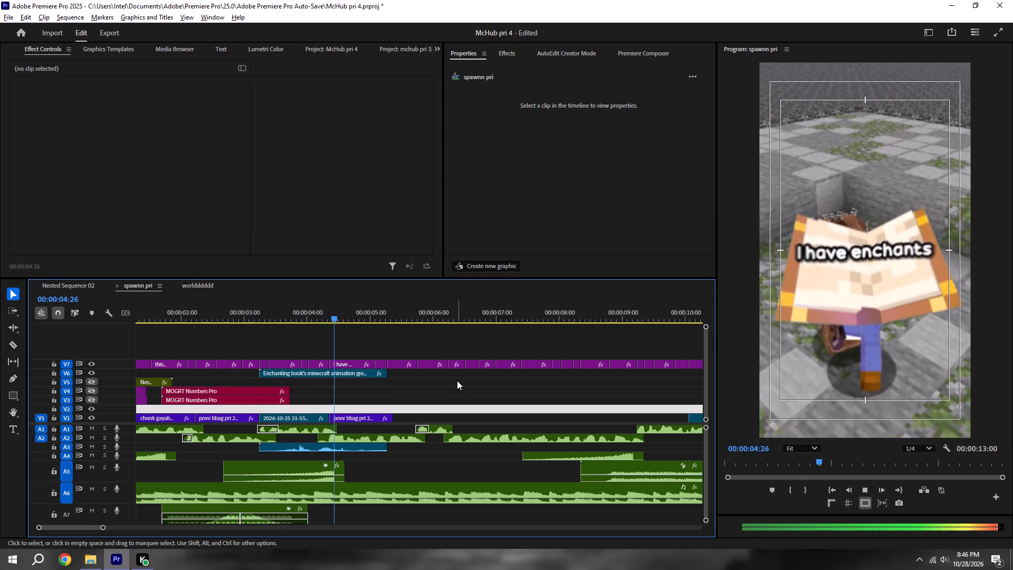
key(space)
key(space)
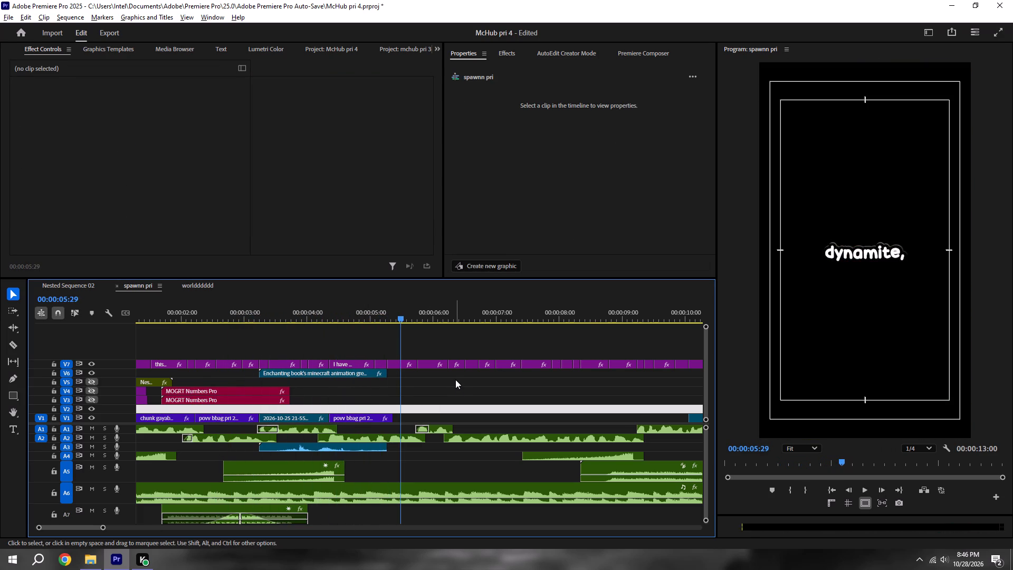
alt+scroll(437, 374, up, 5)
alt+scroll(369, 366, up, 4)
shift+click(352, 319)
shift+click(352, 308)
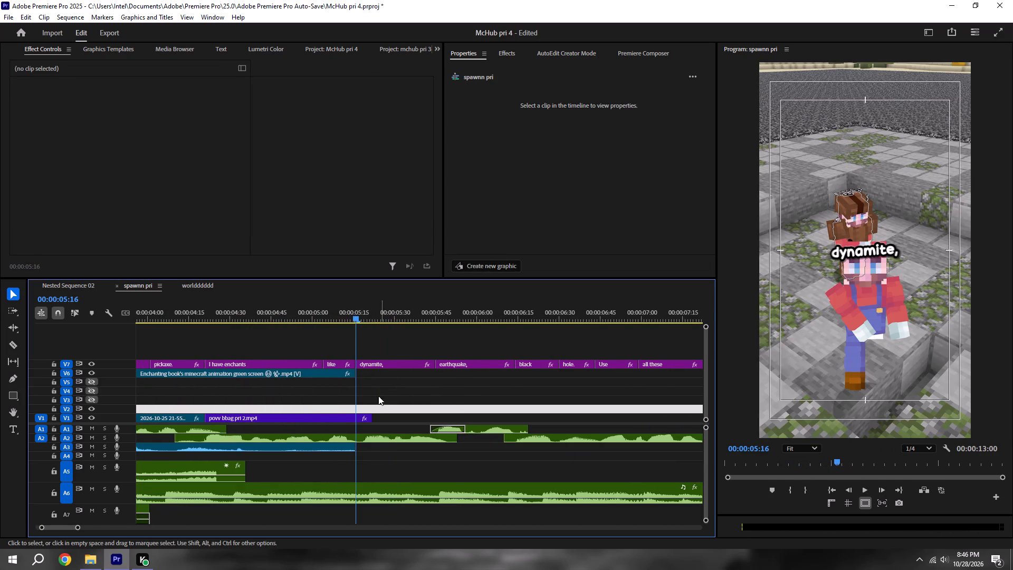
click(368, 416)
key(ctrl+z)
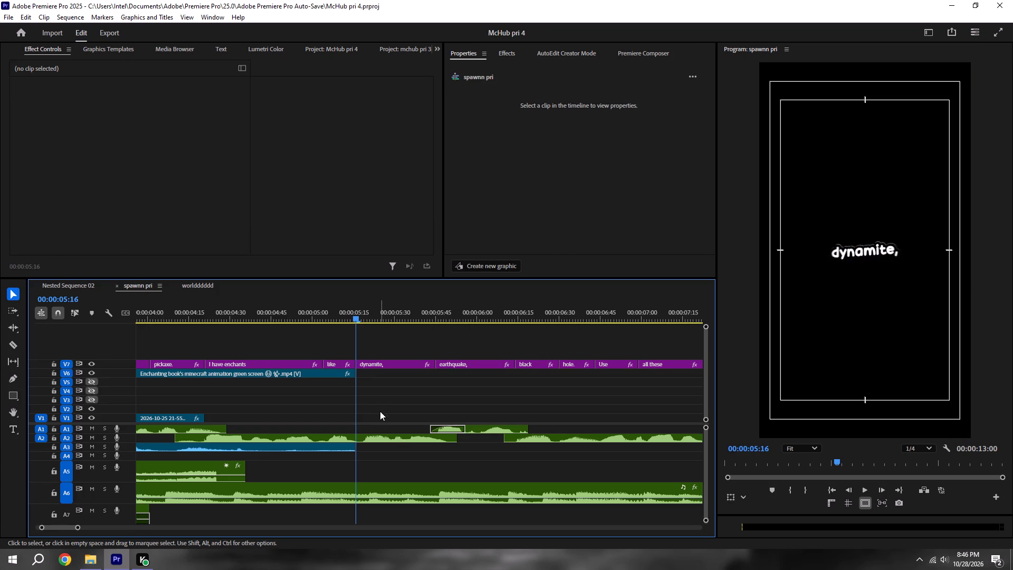
Duplicate the povv bbag pri 2.mp4 clip right after the 2026-10-25 clip on V1, trim its end to 00:00:05:16, and save.
alt+scroll(281, 389, down, 6)
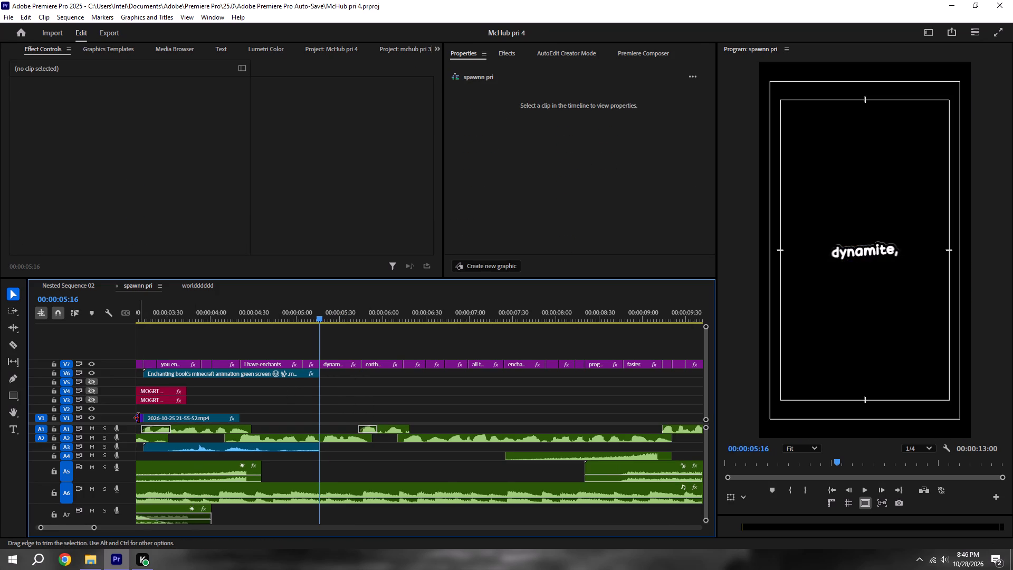
scroll(142, 418, up, 5)
alt+drag(155, 417, 354, 417)
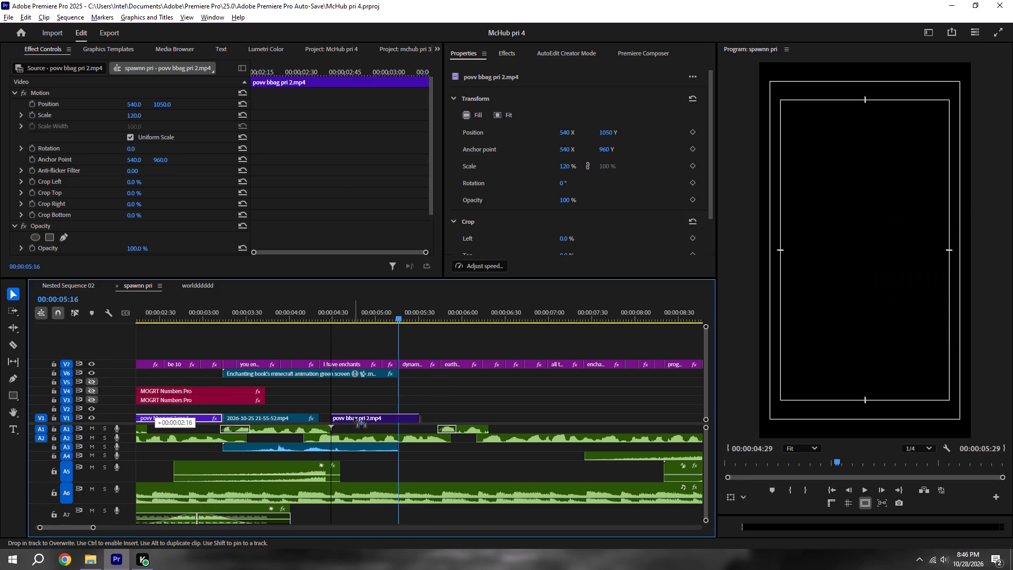
alt+drag(354, 417, 342, 416)
drag(408, 420, 400, 420)
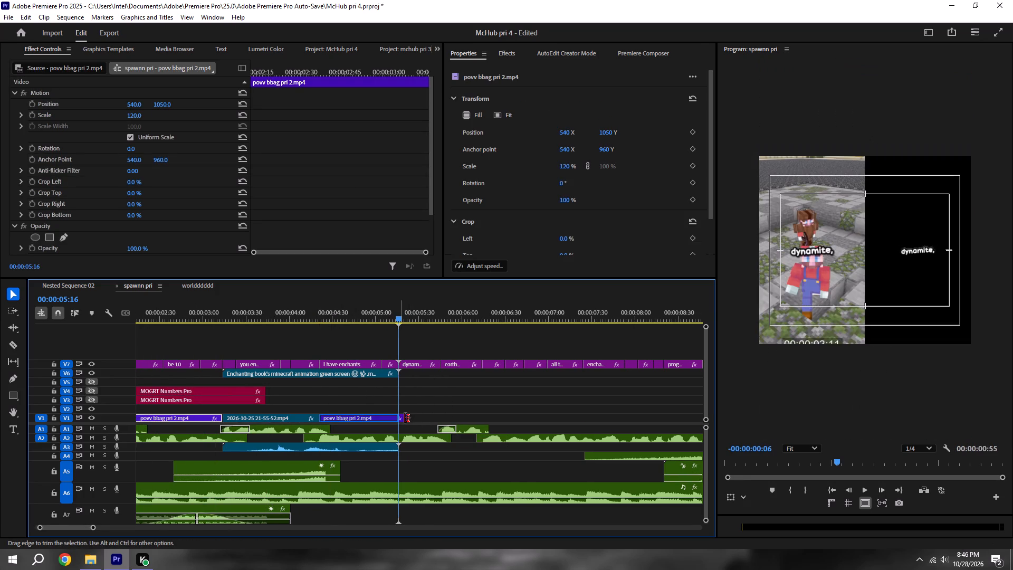
click(417, 415)
key(ctrl+s)
alt+scroll(410, 413, down, 9)
key(ctrl+s)
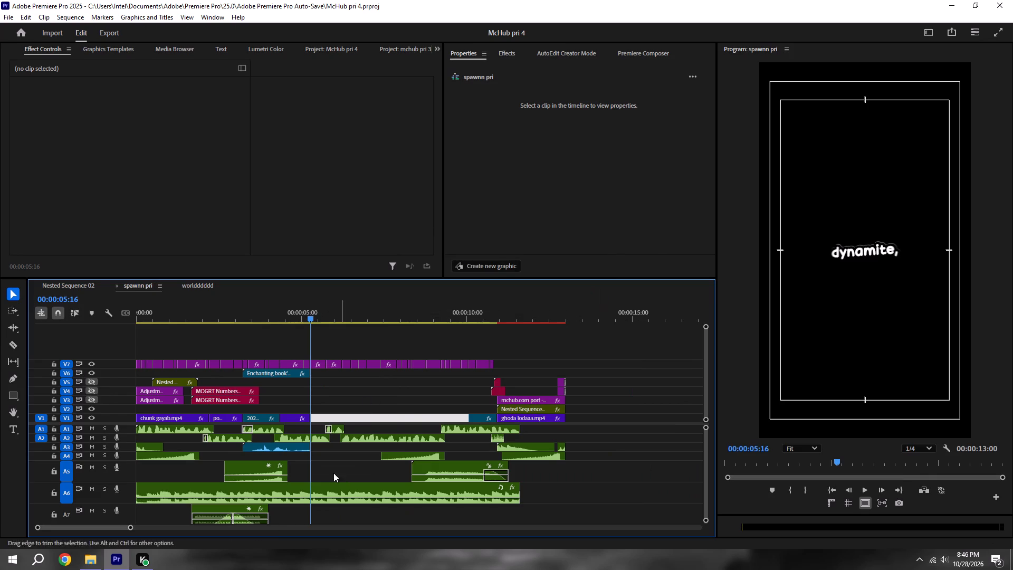
click(83, 563)
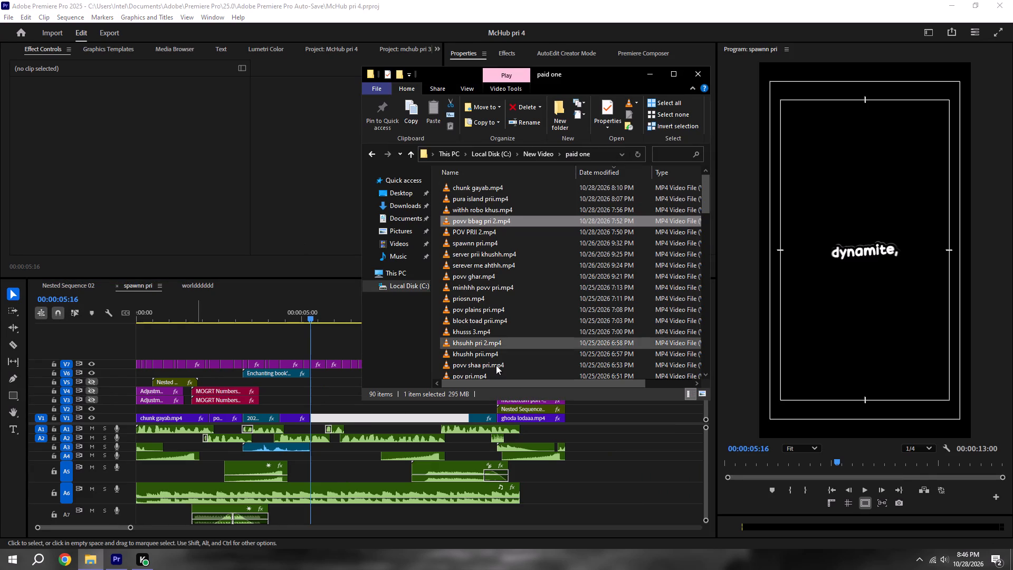
click(641, 79)
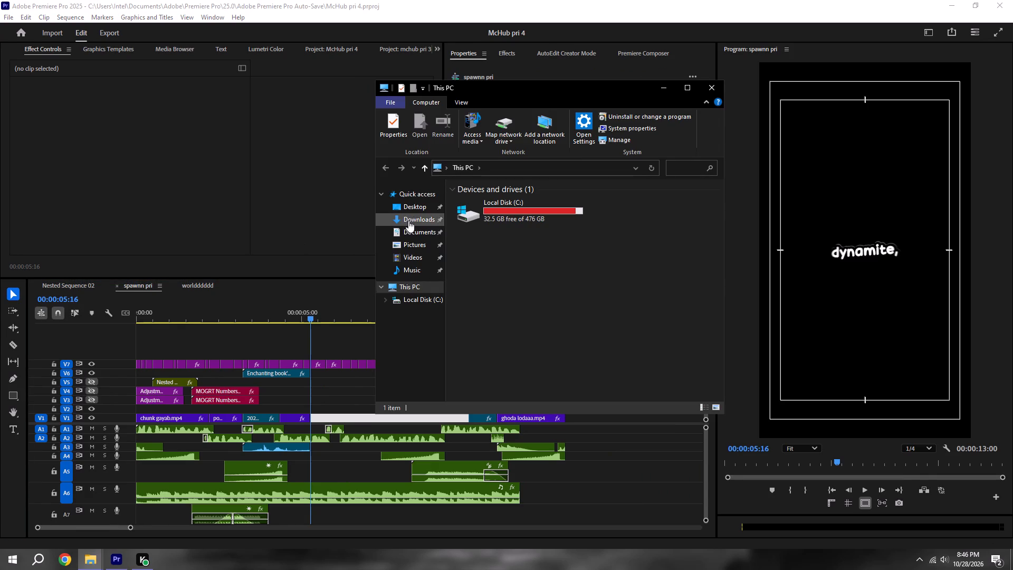
click(410, 252)
scroll(523, 255, down, 17)
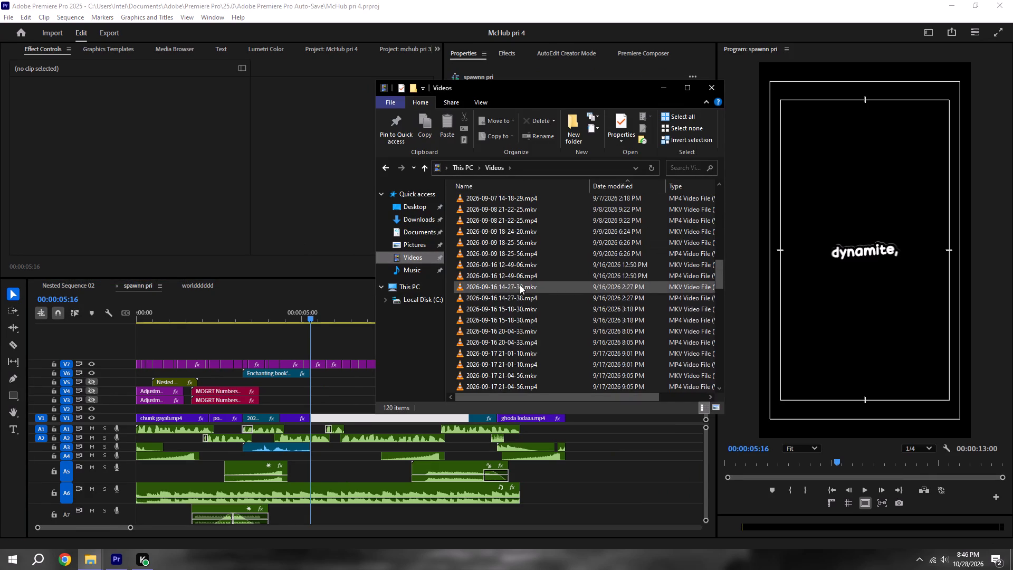
scroll(520, 285, down, 20)
scroll(520, 285, down, 8)
drag(543, 387, 552, 393)
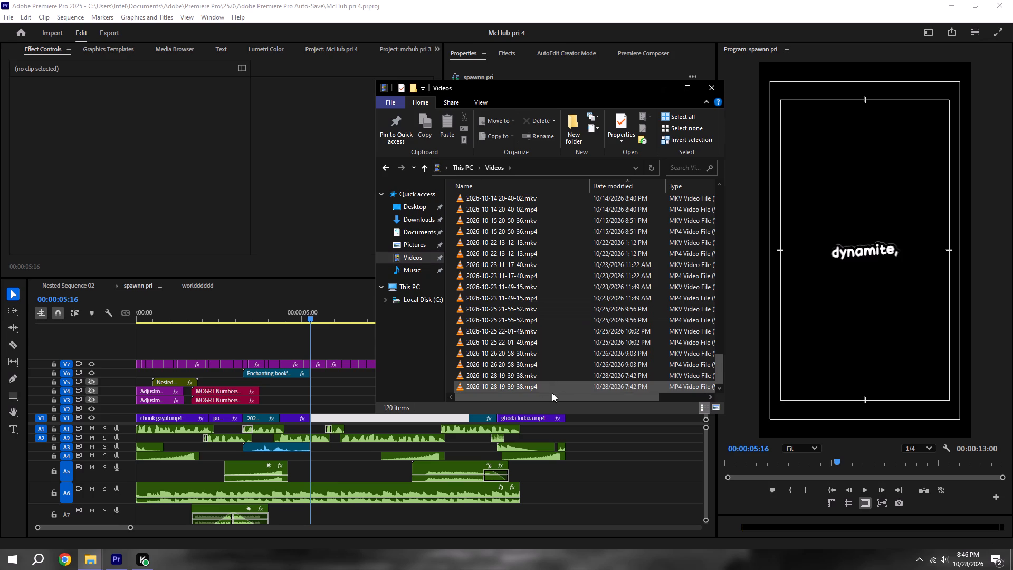
drag(552, 393, 598, 411)
drag(582, 389, 579, 415)
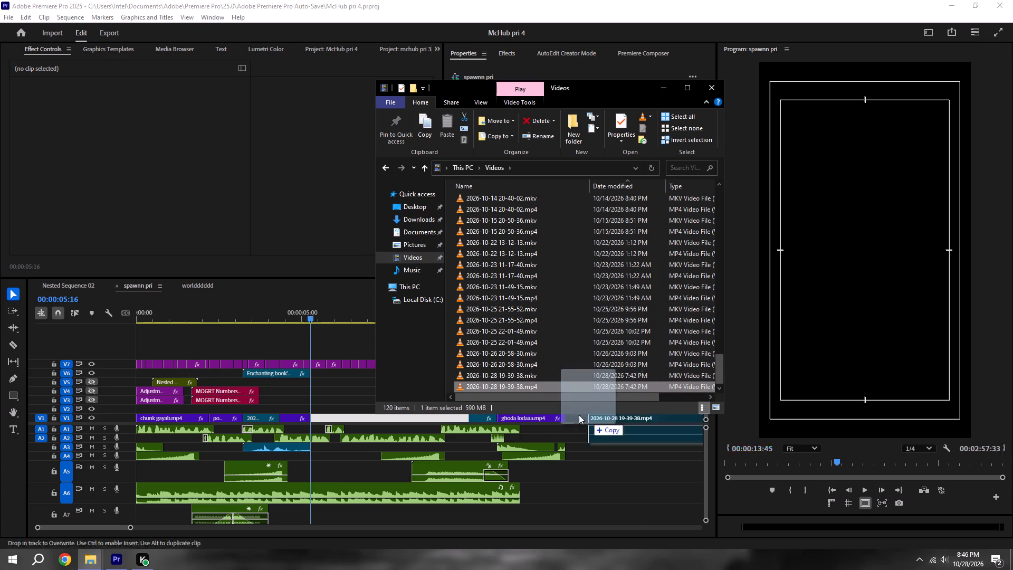
drag(579, 415, 595, 436)
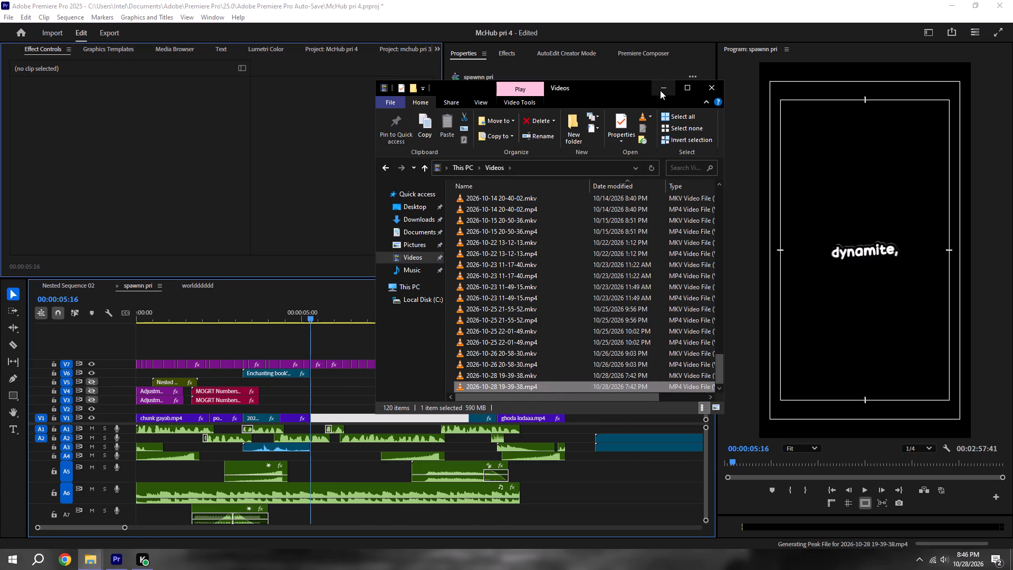
click(660, 90)
drag(674, 476, 634, 434)
key(space)
key(BackSpace)
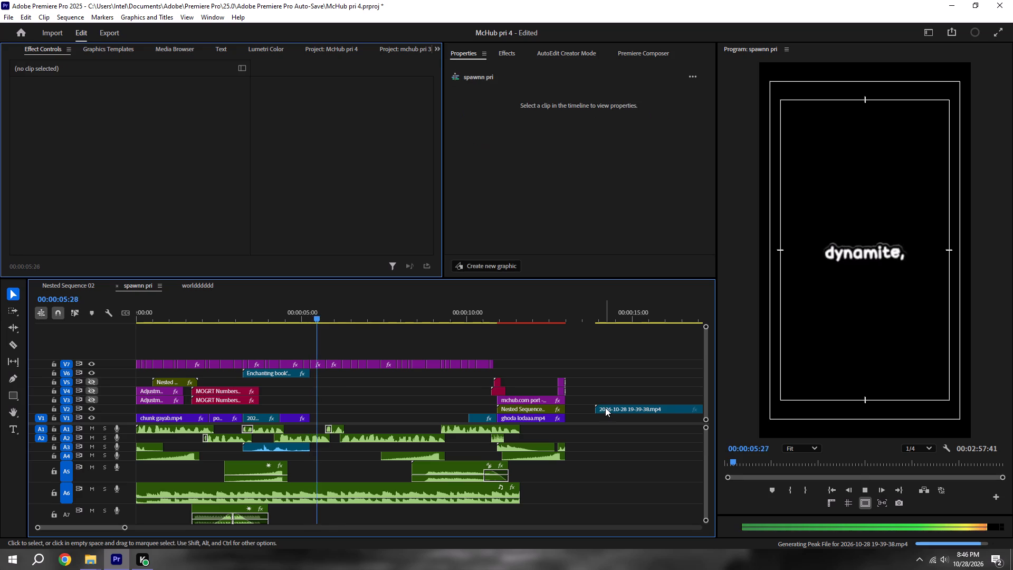
drag(599, 408, 616, 411)
alt+scroll(616, 411, down, 5)
key(ctrl+s)
shift+drag(429, 315, 420, 316)
alt+scroll(446, 370, down, 7)
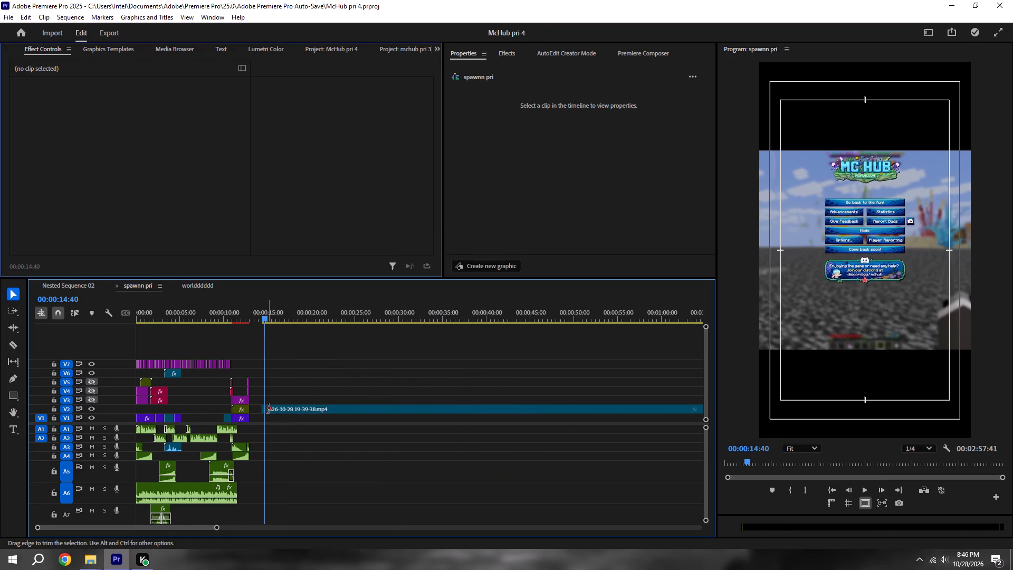
drag(267, 408, 353, 414)
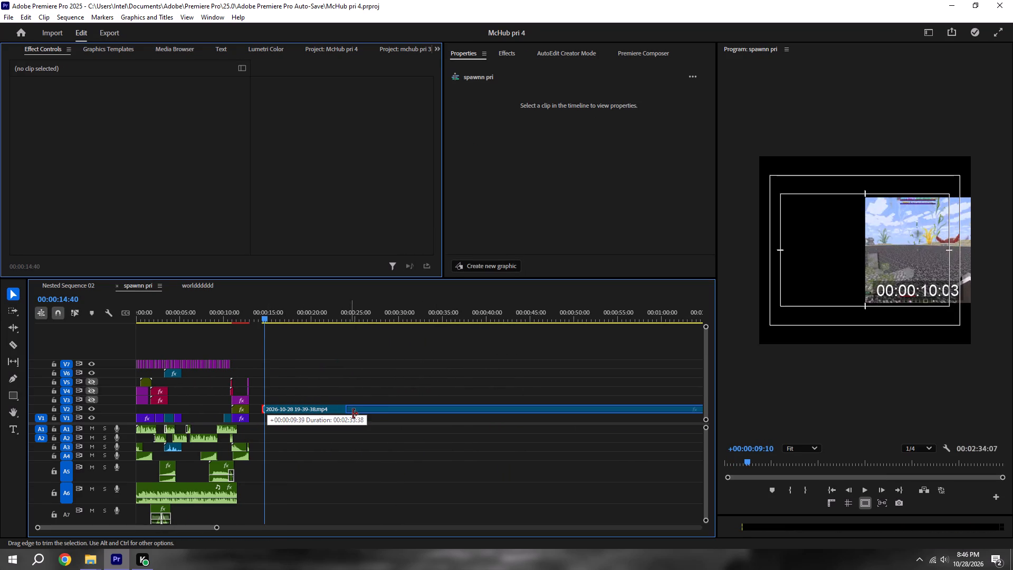
drag(353, 414, 450, 419)
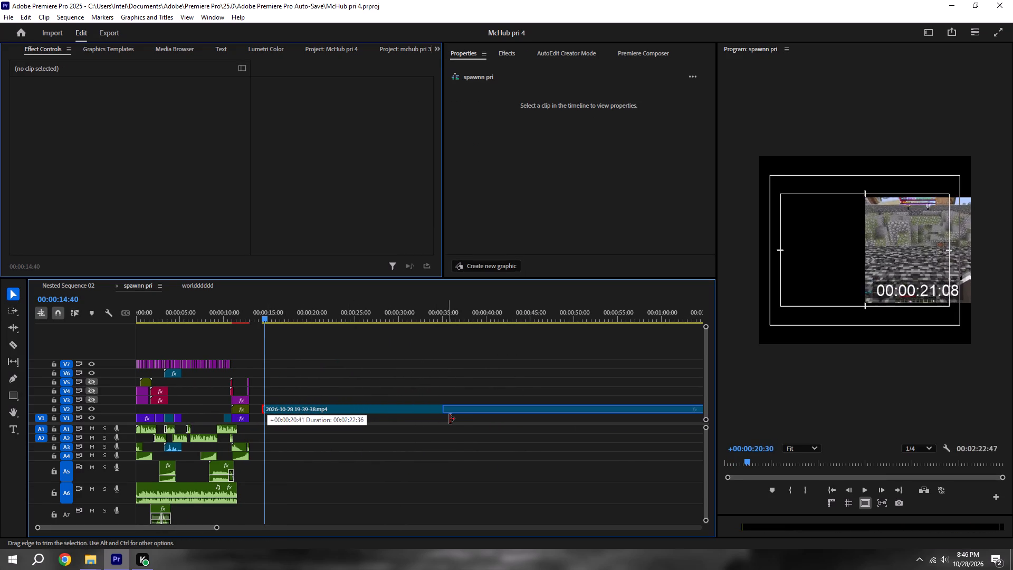
drag(450, 419, 494, 421)
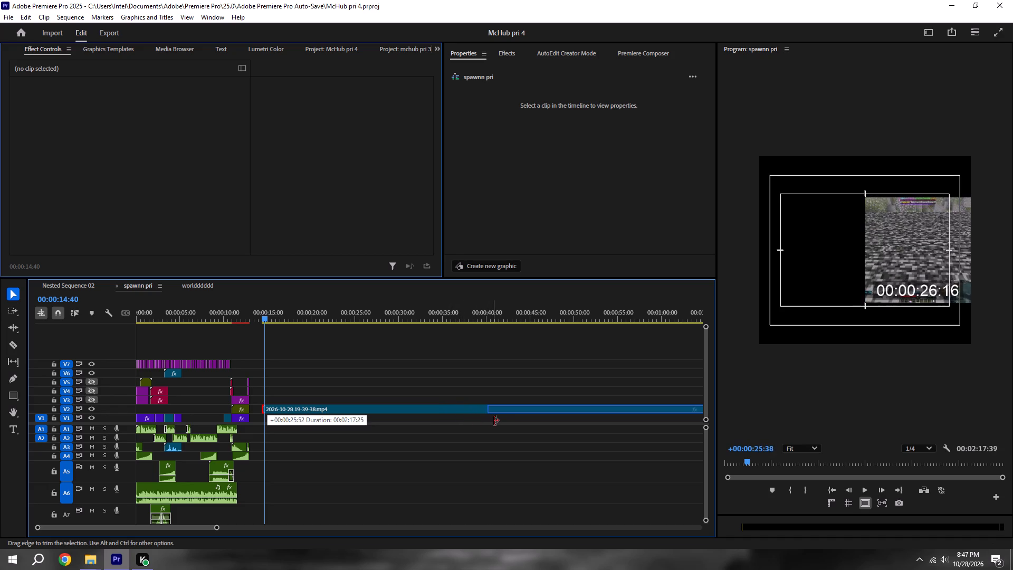
drag(494, 421, 593, 421)
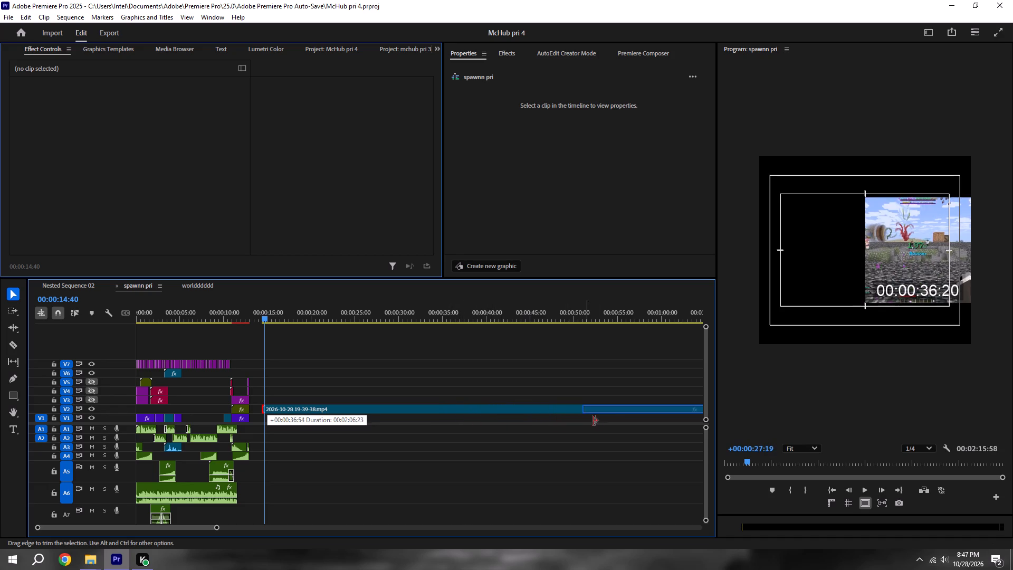
drag(593, 421, 609, 421)
Trim the V2 recording's start to the pickaxe tooltip shot, about 00:02:08 into the footage, and its end to about 00:02:26:17 in the sequence.
alt+scroll(596, 421, down, 8)
alt+scroll(300, 446, down, 6)
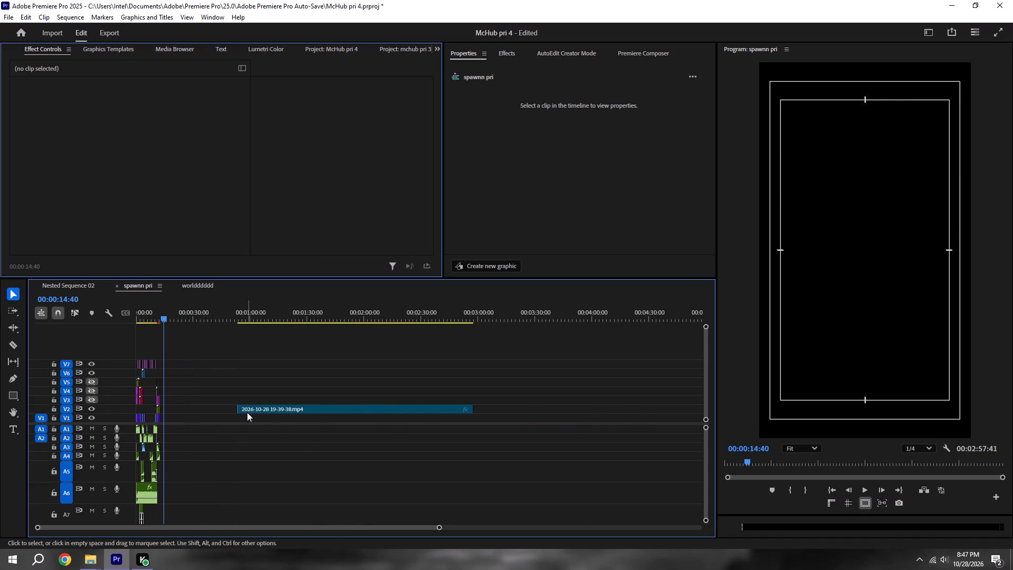
drag(242, 412, 284, 400)
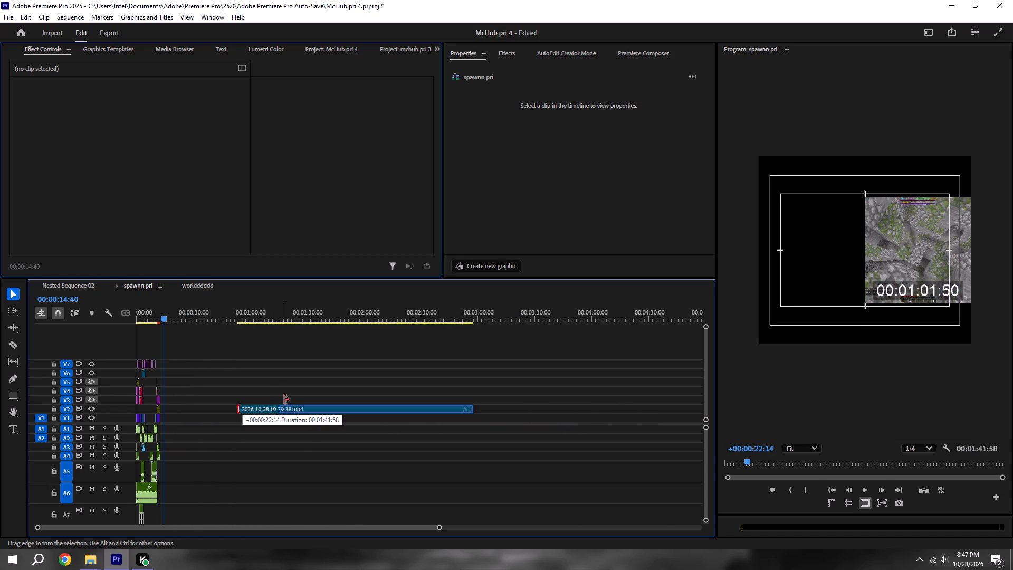
drag(284, 400, 261, 393)
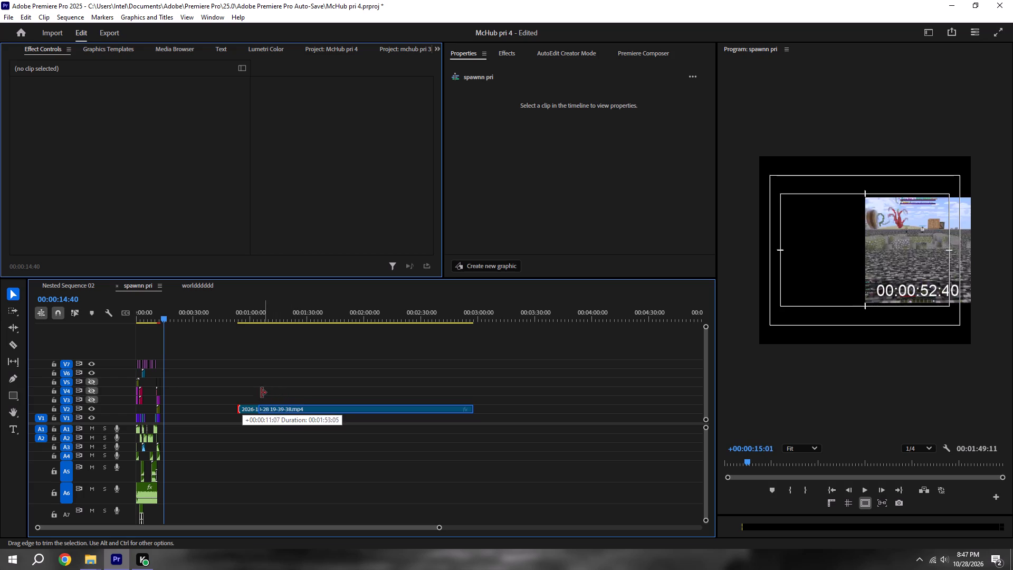
drag(261, 393, 288, 397)
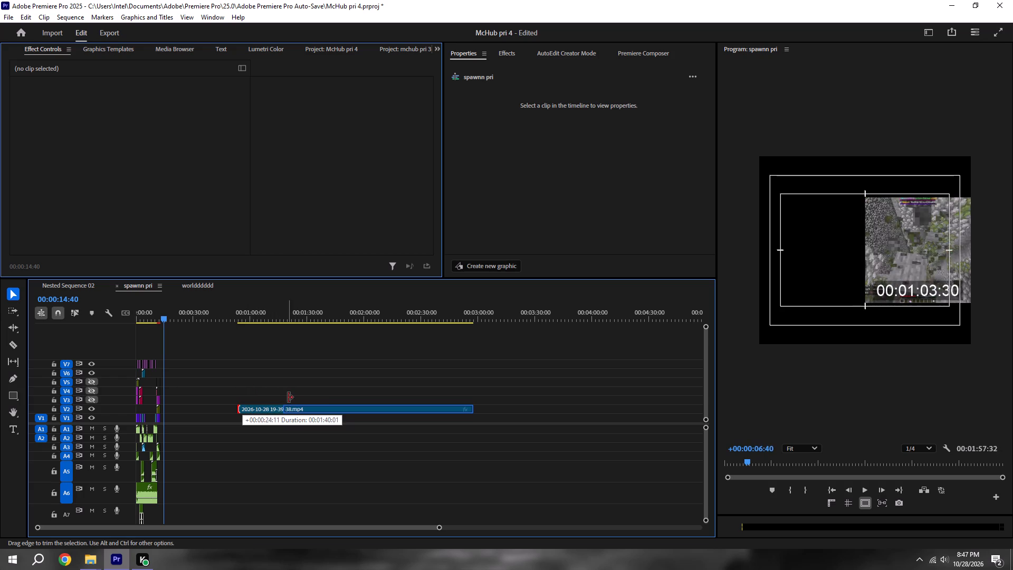
drag(288, 397, 337, 400)
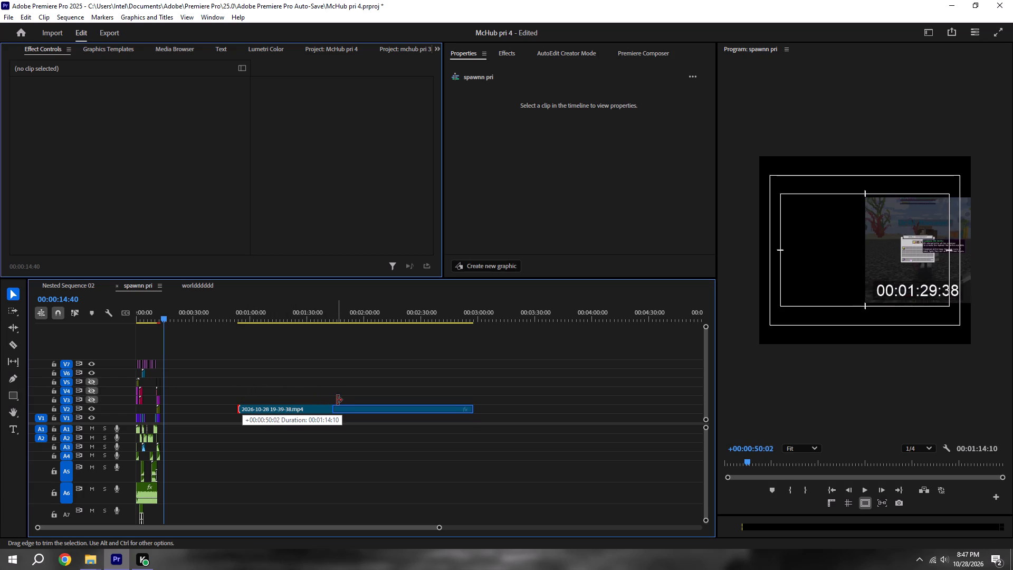
drag(337, 400, 362, 403)
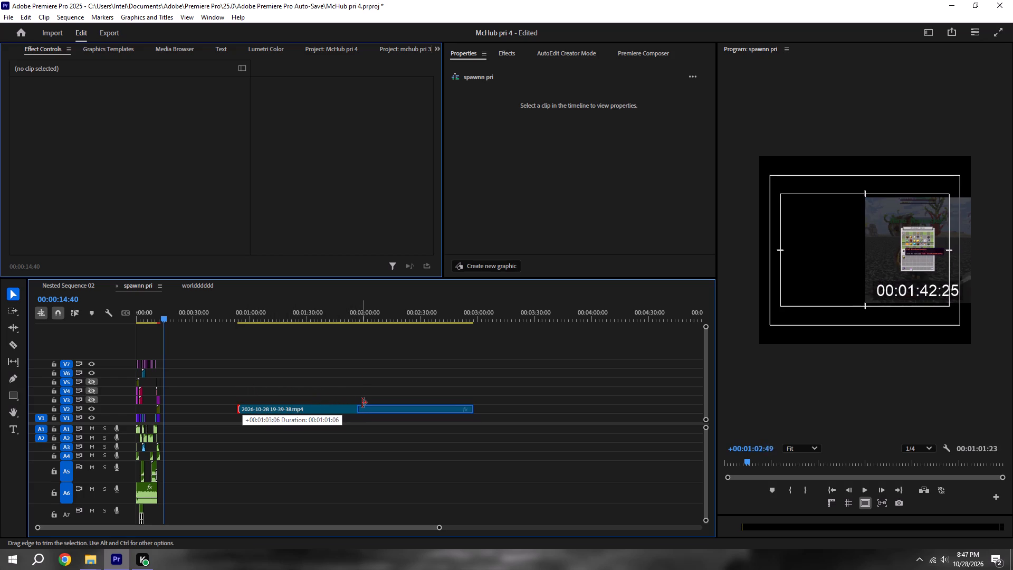
drag(362, 403, 394, 410)
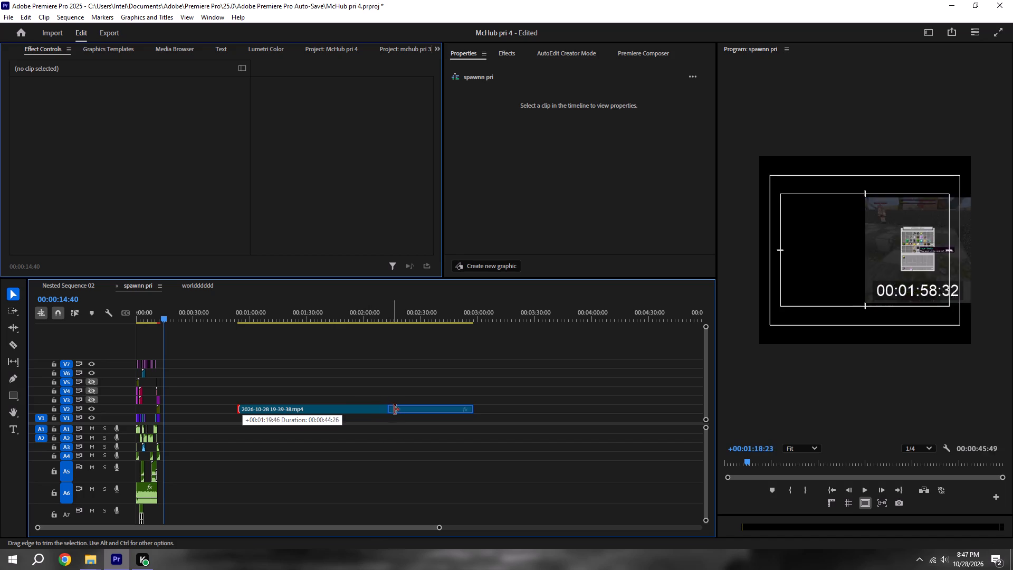
drag(394, 410, 413, 411)
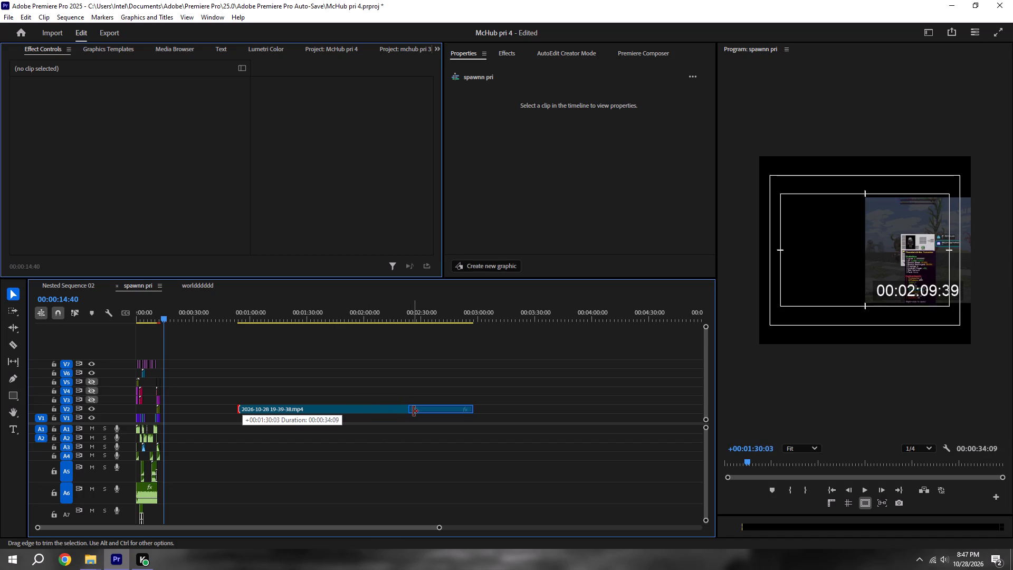
drag(413, 411, 409, 411)
click(441, 458)
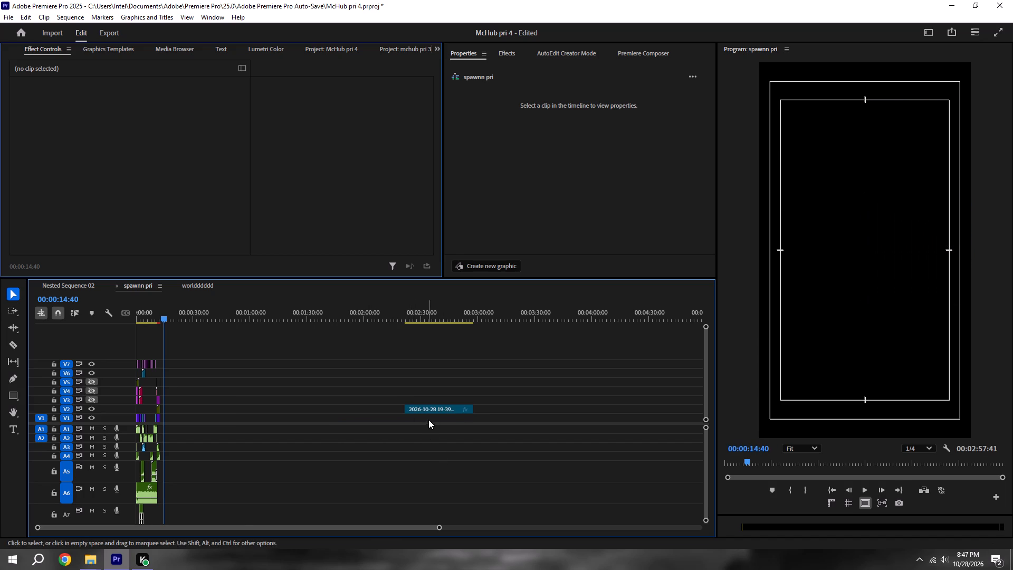
drag(477, 413, 417, 415)
alt+scroll(417, 415, up, 3)
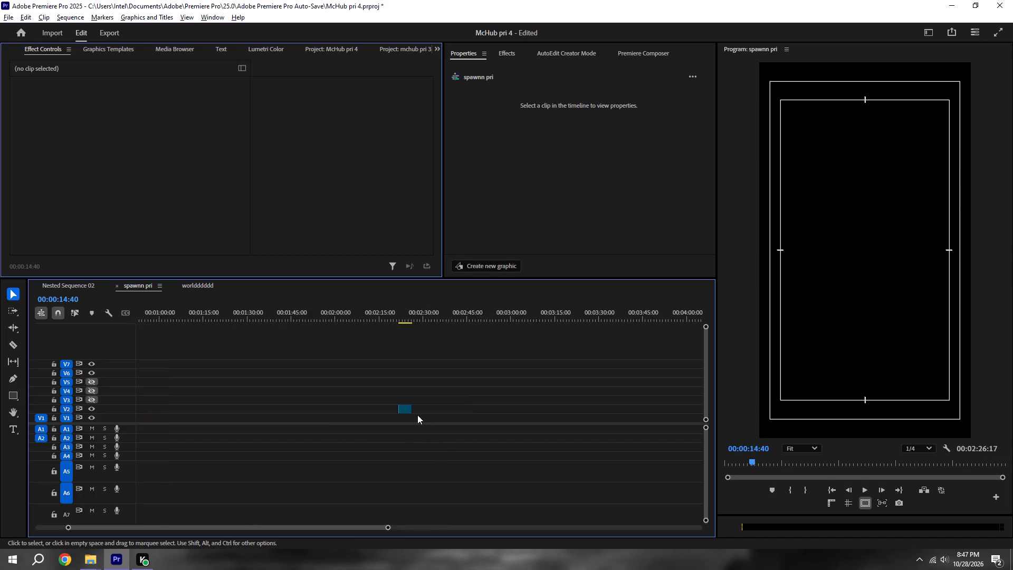
alt+scroll(417, 415, up, 20)
alt+scroll(417, 415, up, 6)
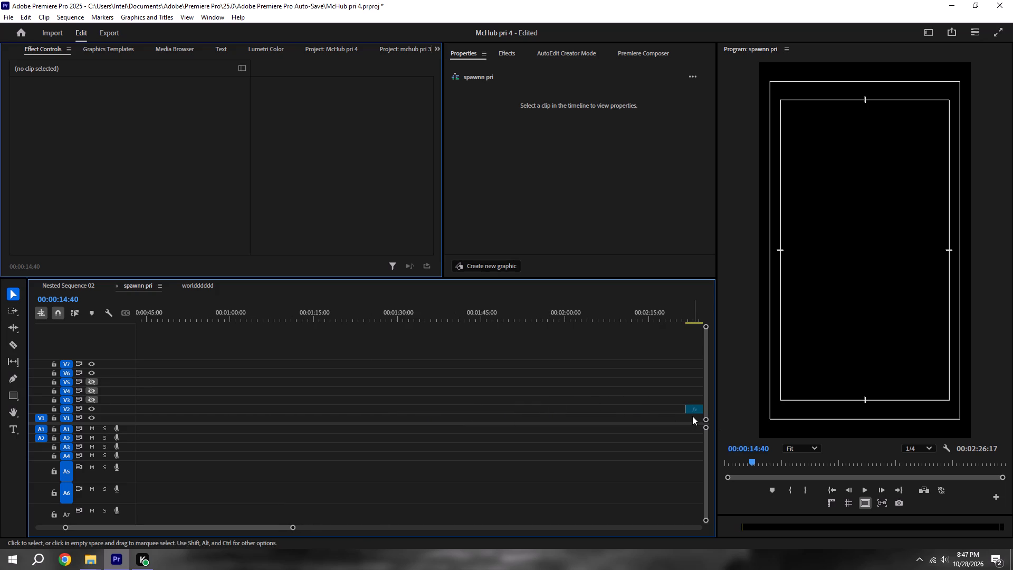
drag(693, 412, 213, 411)
scroll(206, 411, up, 11)
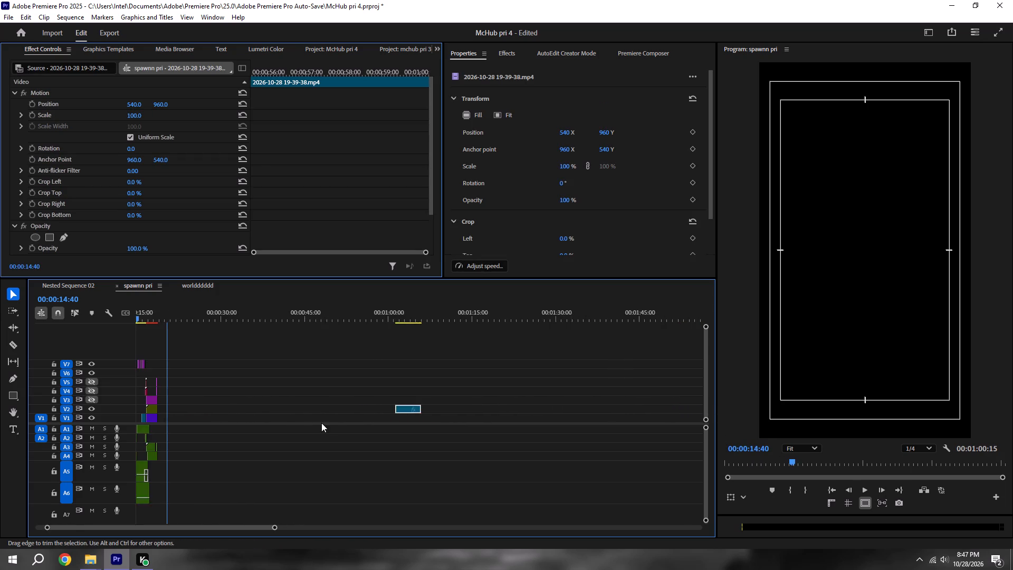
scroll(321, 423, up, 8)
drag(459, 408, 179, 396)
alt+scroll(179, 396, up, 11)
scroll(280, 399, up, 18)
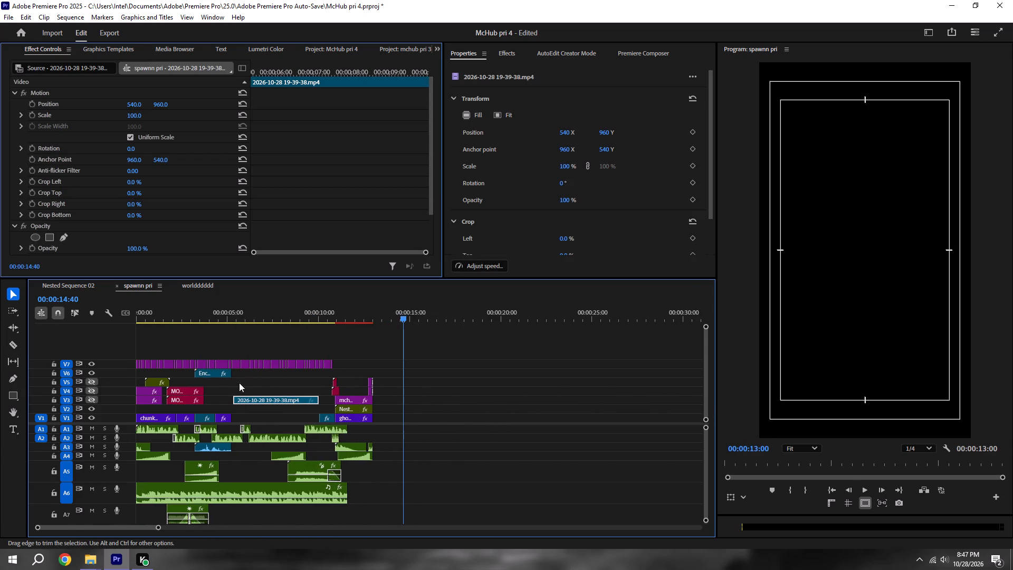
scroll(239, 383, up, 13)
key(ctrl+s)
shift+click(226, 309)
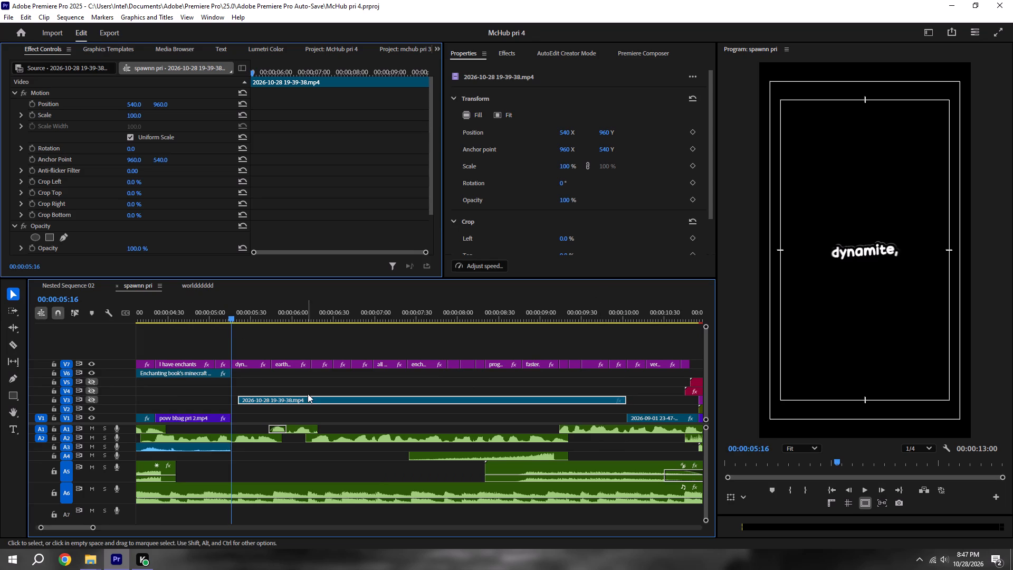
drag(278, 399, 265, 405)
alt+scroll(229, 404, up, 5)
key(space)
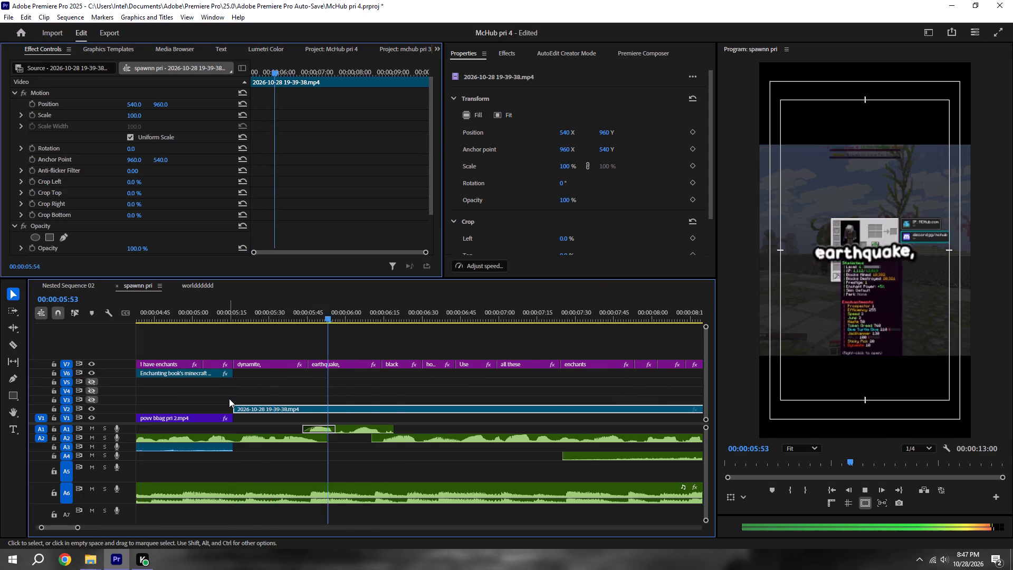
key(space)
shift+drag(466, 299, 463, 298)
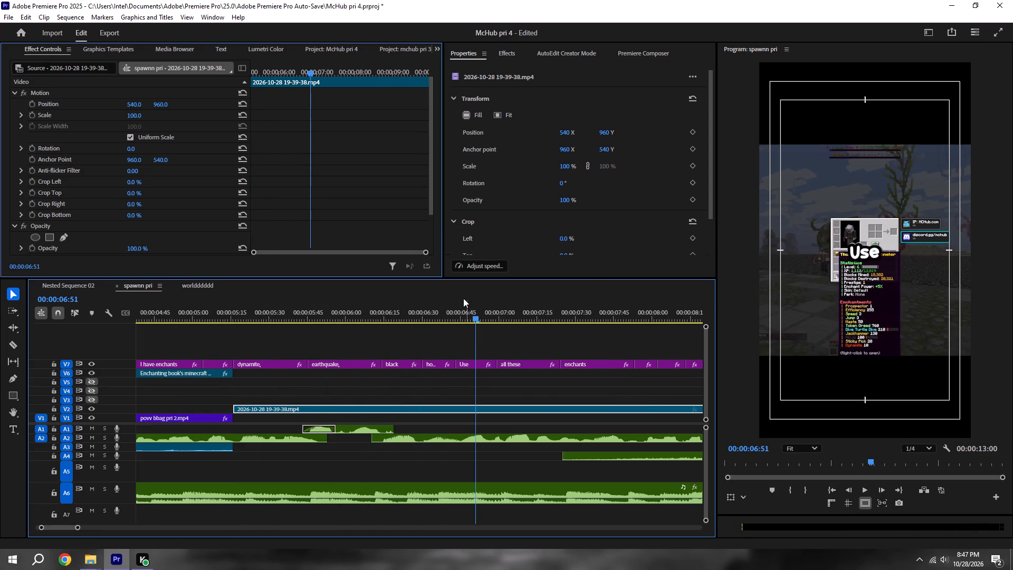
shift+drag(463, 298, 461, 298)
shift+drag(486, 322, 456, 313)
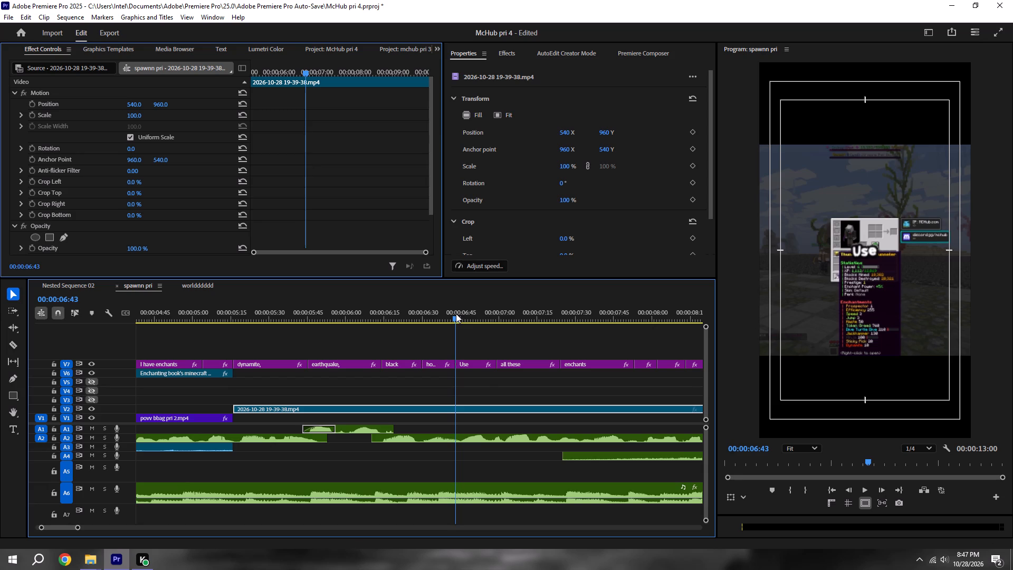
key(c)
click(456, 408)
key(v)
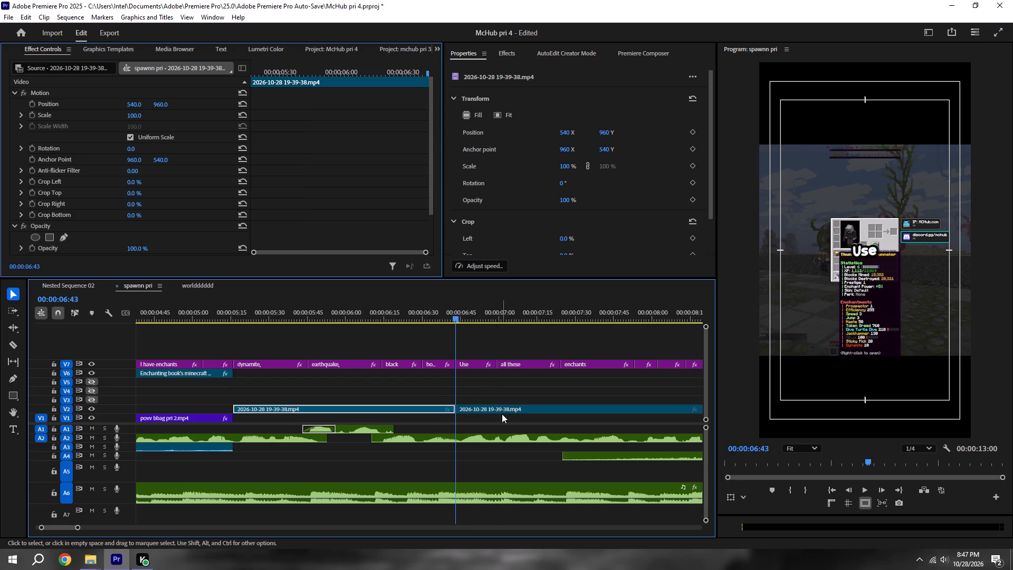
click(502, 414)
click(551, 408)
key(BackSpace)
key(ctrl+s)
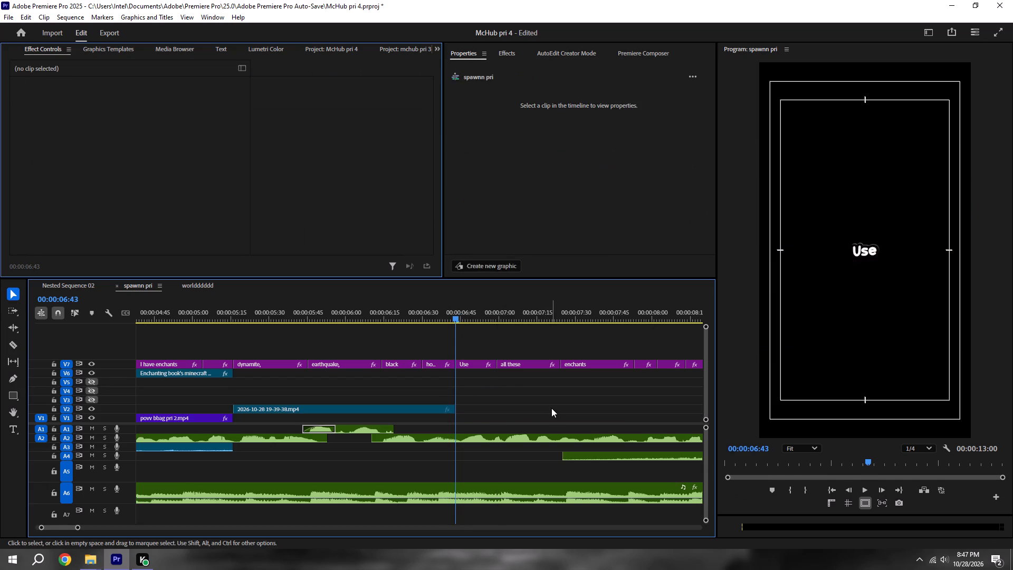
alt+scroll(344, 463, up, 5)
click(231, 319)
click(248, 315)
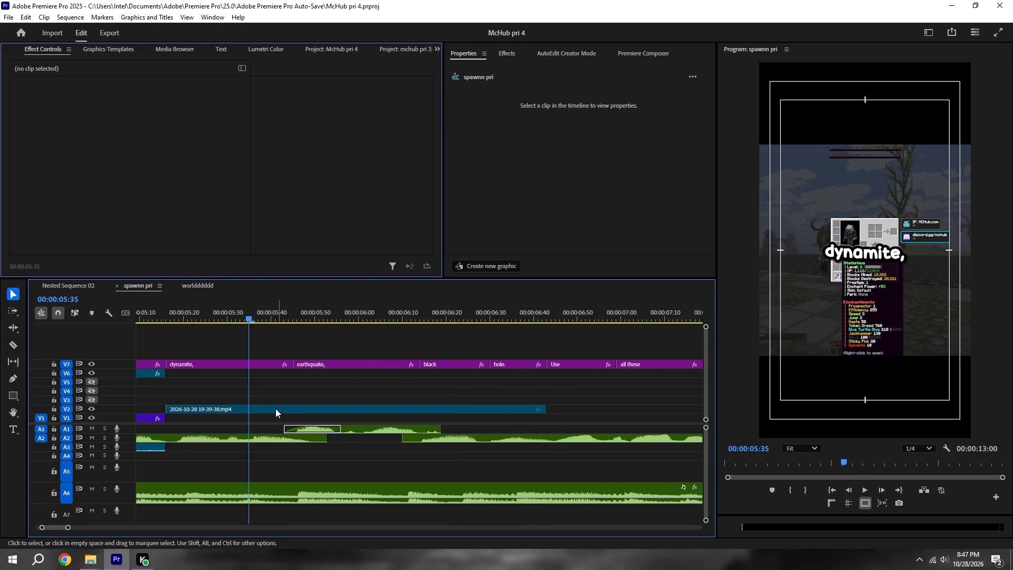
click(272, 406)
drag(560, 165, 568, 165)
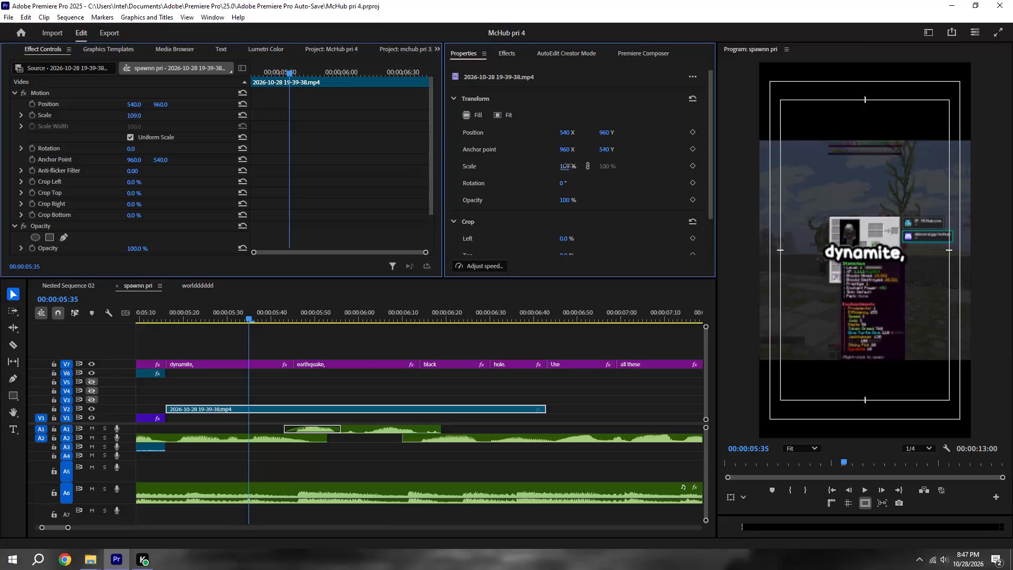
drag(568, 165, 604, 165)
key(ctrl+s)
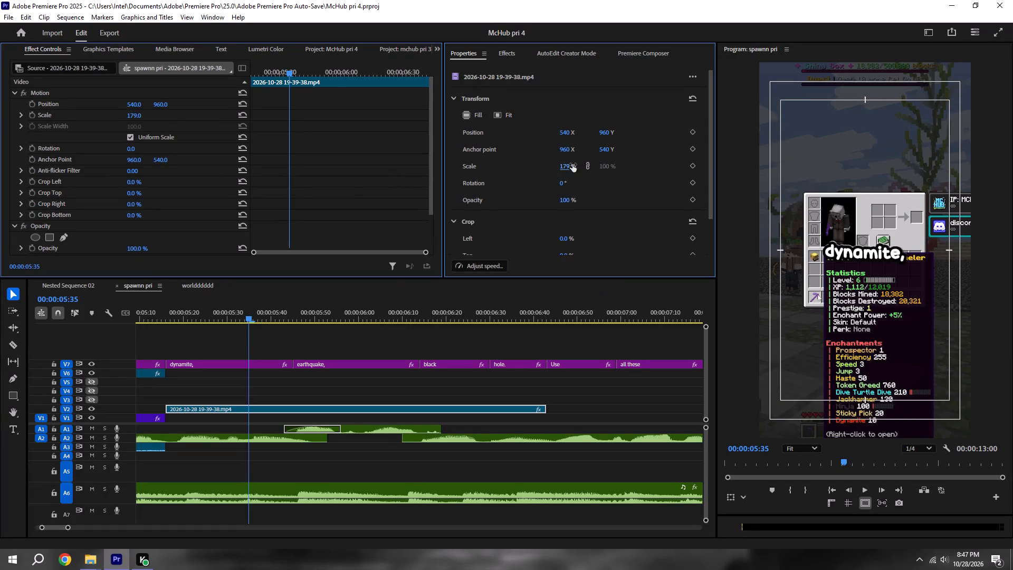
Keyframe the clip's Position X at 714 at its start, 00:00:05:16, and at 395 at 00:00:05:38, and save.
shift+click(166, 315)
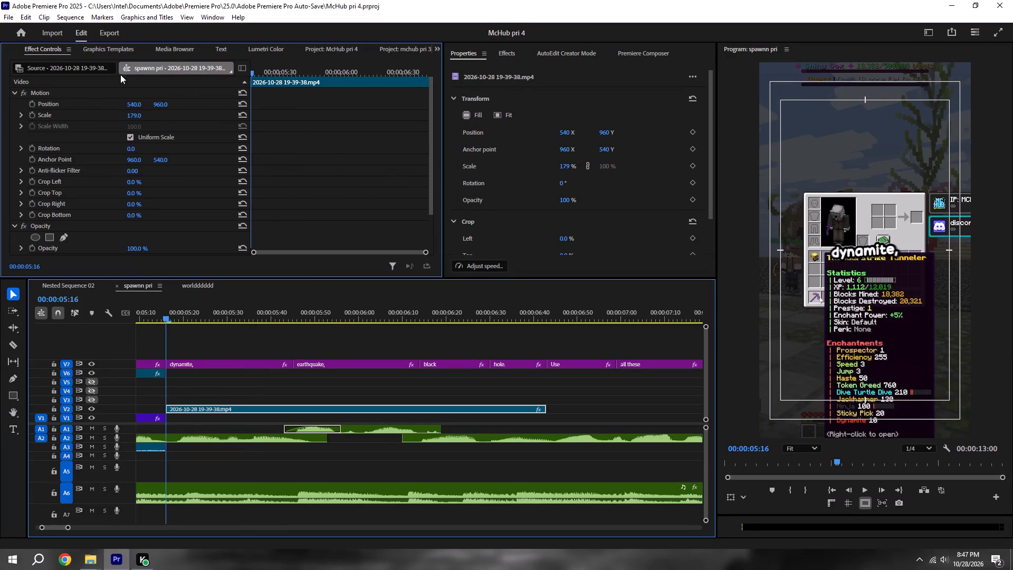
drag(133, 101, 226, 104)
click(32, 104)
click(294, 66)
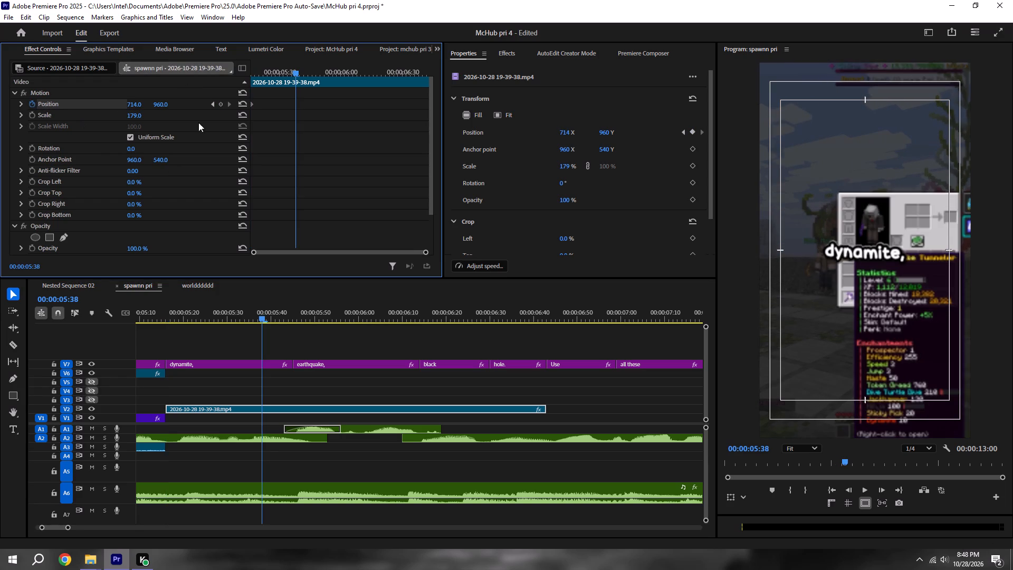
drag(142, 106, 114, 102)
key(ctrl+s)
drag(327, 129, 234, 85)
drag(320, 136, 320, 130)
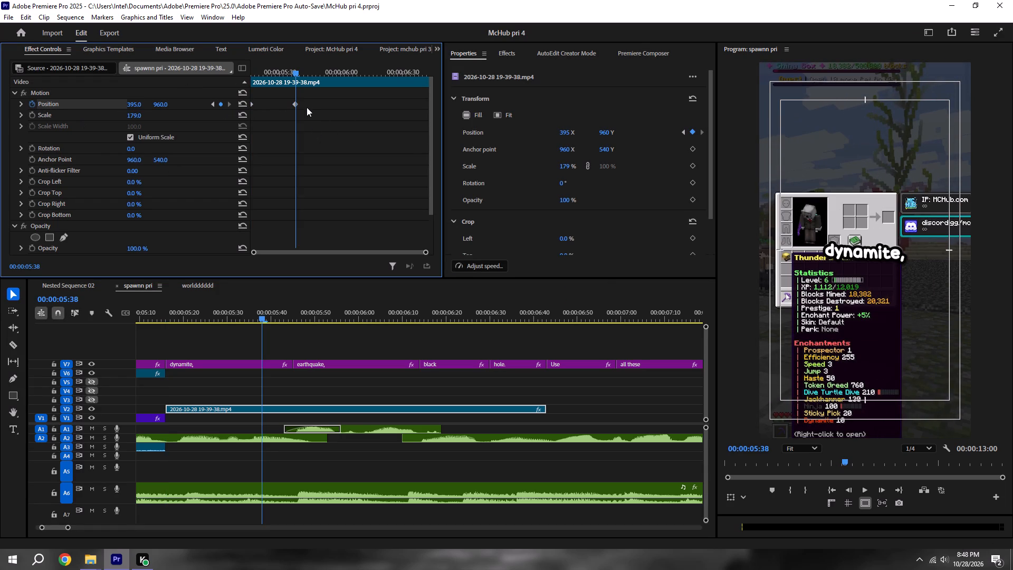
drag(298, 105, 494, 141)
key(ctrl+s)
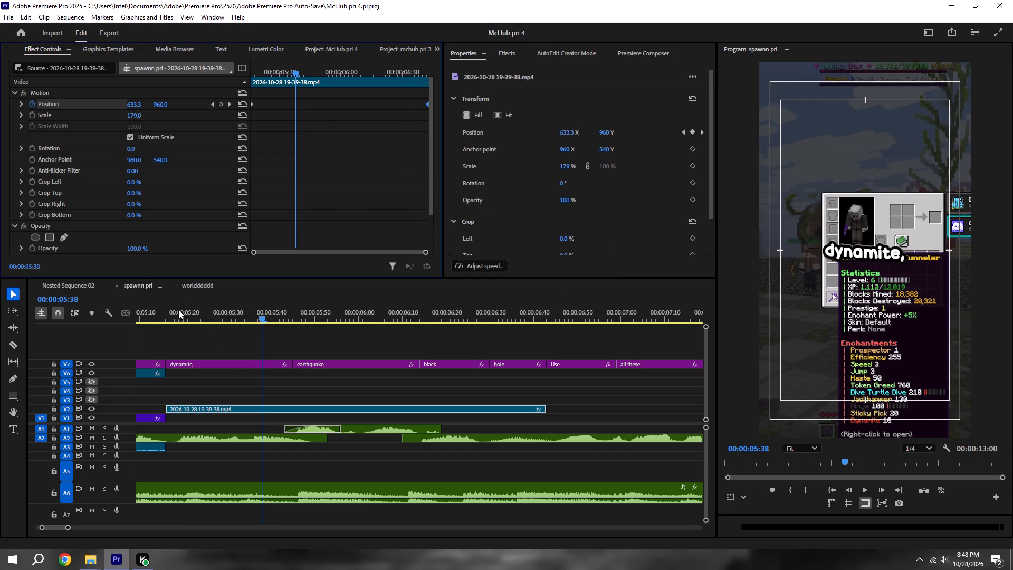
shift+drag(177, 309, 164, 310)
click(220, 391)
drag(221, 407, 220, 419)
alt+scroll(236, 391, down, 10)
key(space)
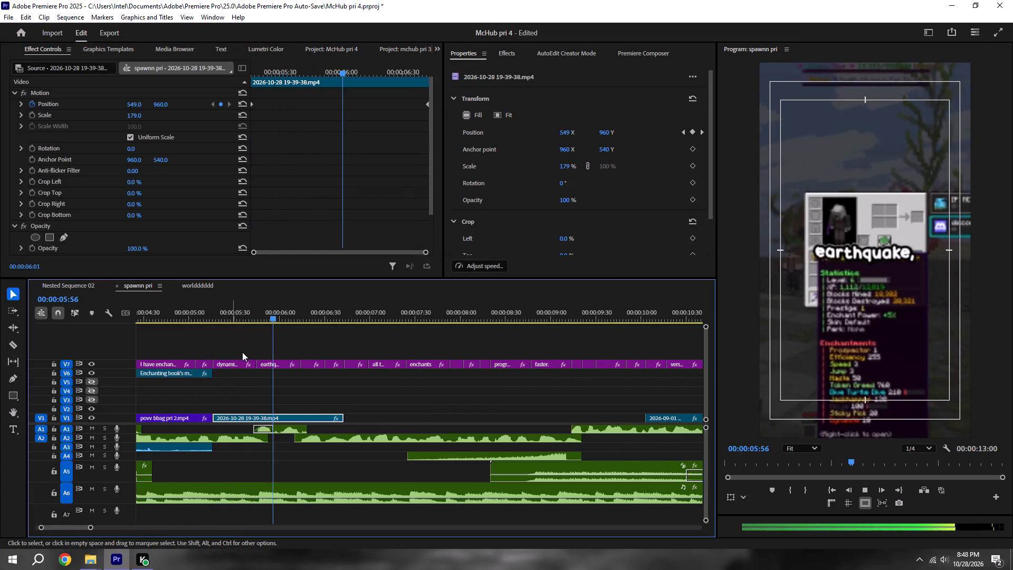
key(space)
key(ctrl+s)
shift+click(341, 320)
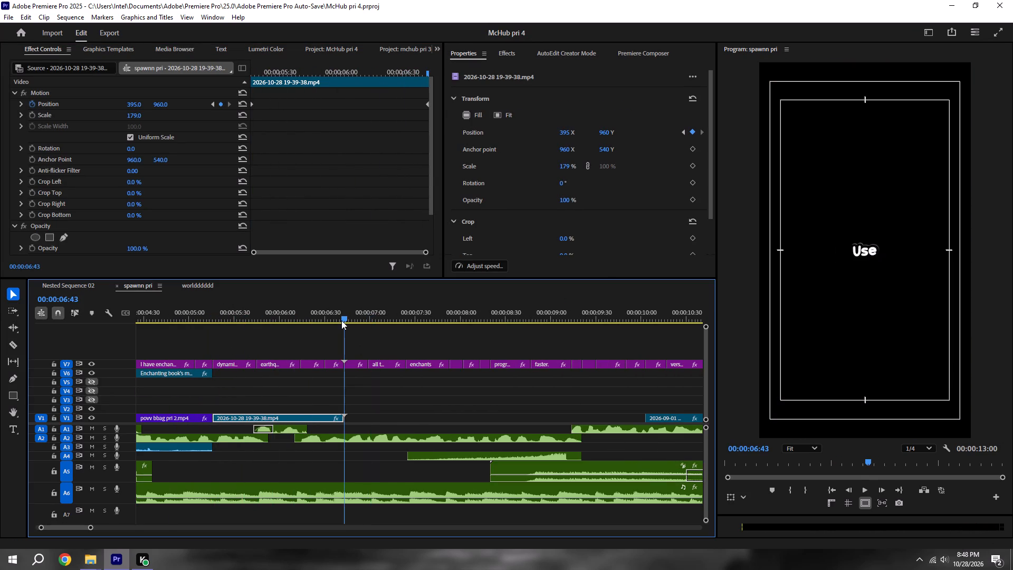
Save, and add POV PRII 2.mp4 from the "paid one" folder to V1, after the last clip of the spawnn pri sequence.
alt+scroll(341, 320, down, 6)
key(ctrl+s)
alt+scroll(352, 360, down, 3)
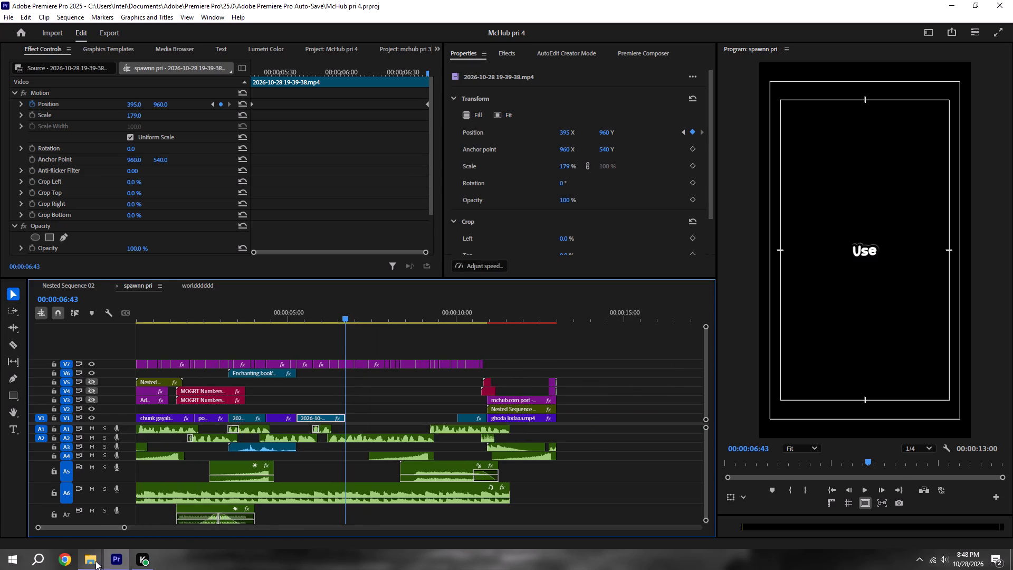
click(95, 561)
click(53, 510)
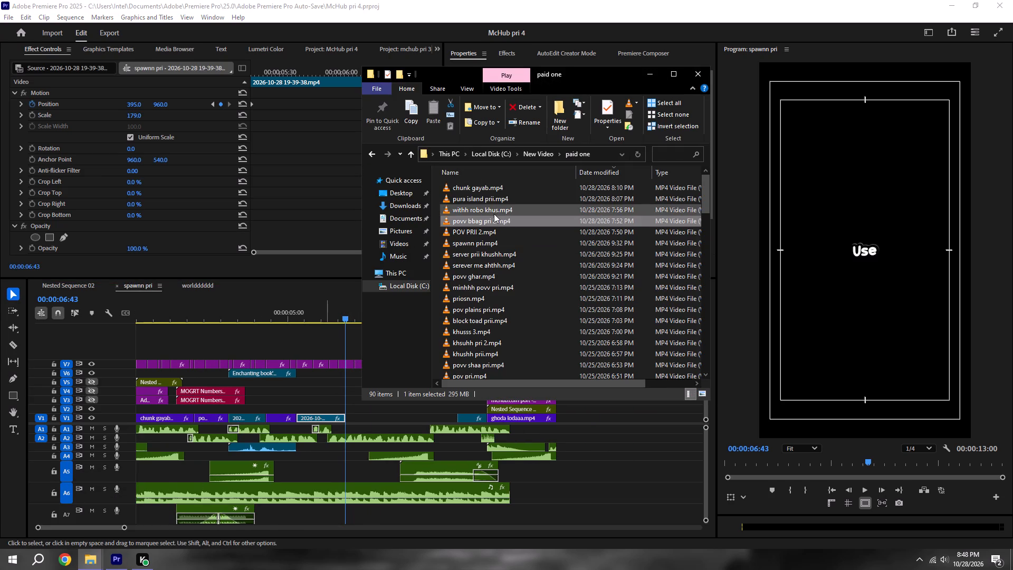
click(491, 208)
drag(485, 194, 469, 192)
drag(493, 185, 477, 182)
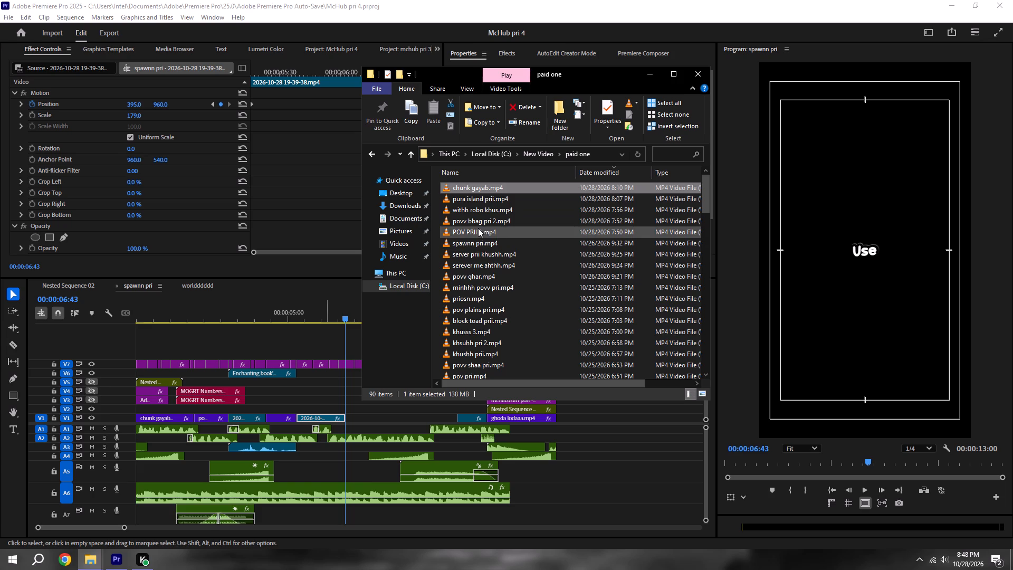
drag(478, 228, 589, 420)
click(587, 427)
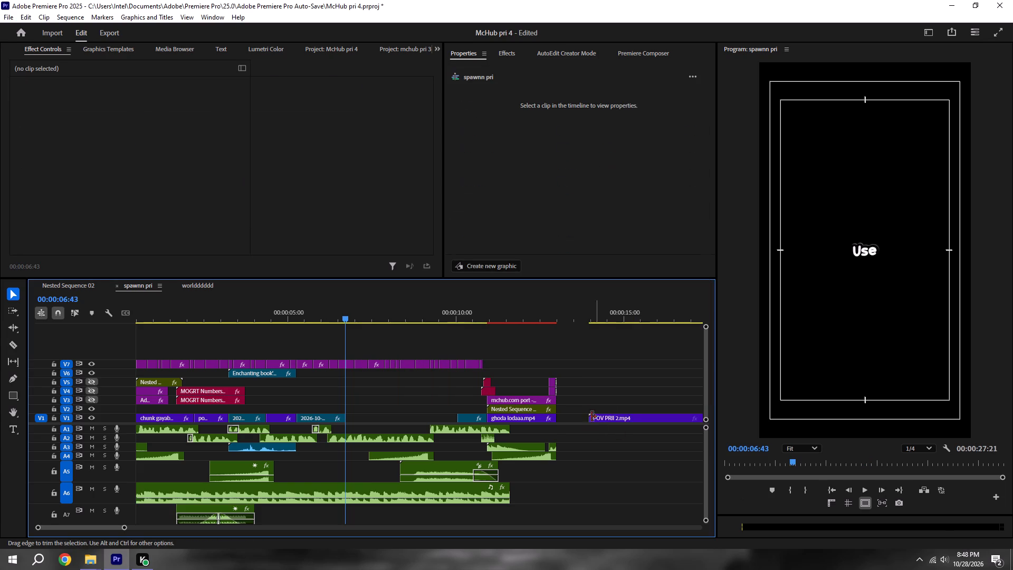
Trim the start of POV PRII 2.mp4, move it up to V3, and remove everything after about 00:00:15:45.
drag(589, 414, 637, 425)
click(657, 423)
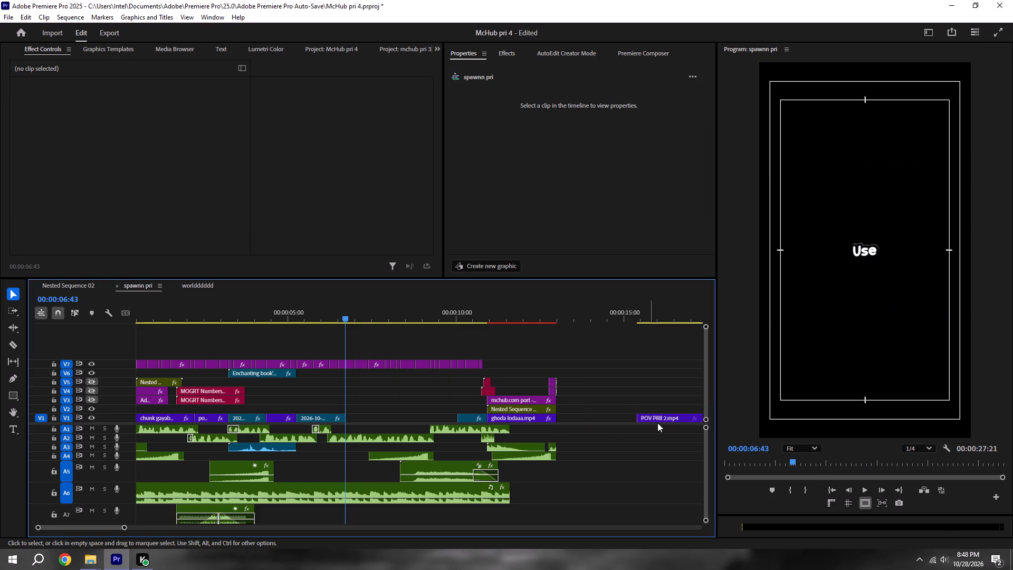
drag(657, 417, 609, 402)
key(c)
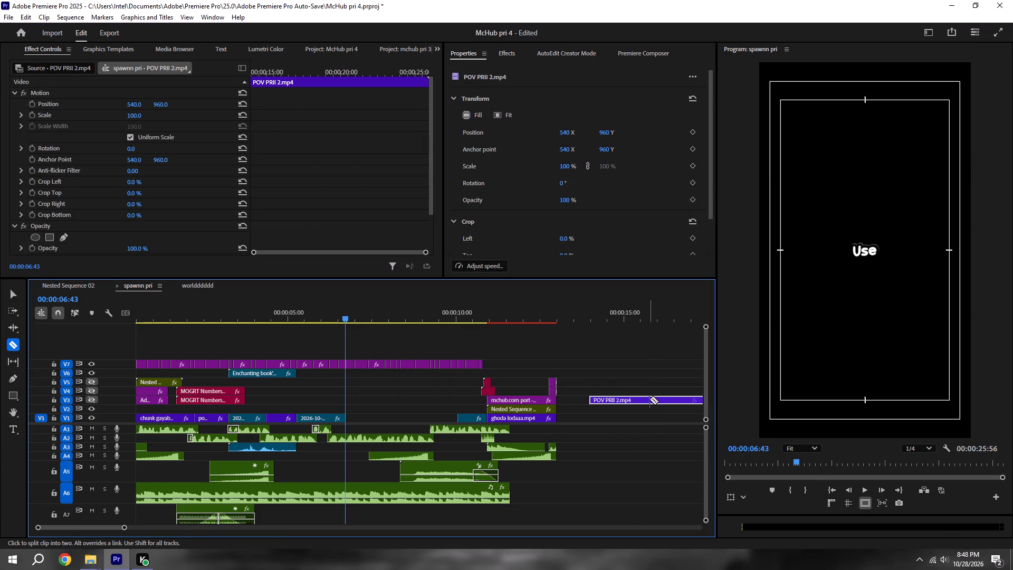
click(649, 399)
key(v)
drag(680, 373, 692, 421)
key(BackSpace)
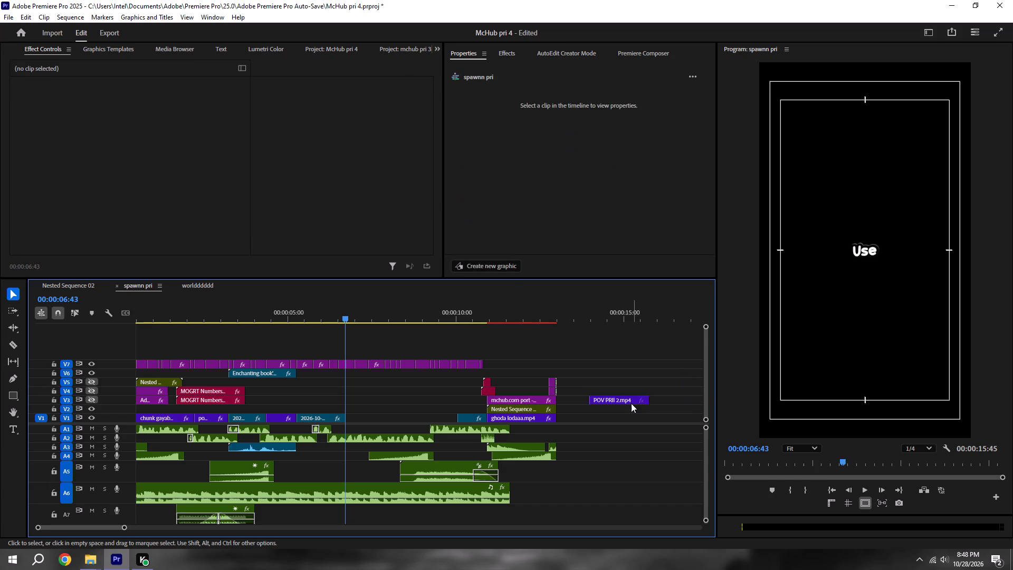
Move the shortened POV PRII 2.mp4 clip to V2 at 00:00:06:43, play it back, and save.
drag(621, 401, 376, 413)
alt+scroll(356, 393, up, 4)
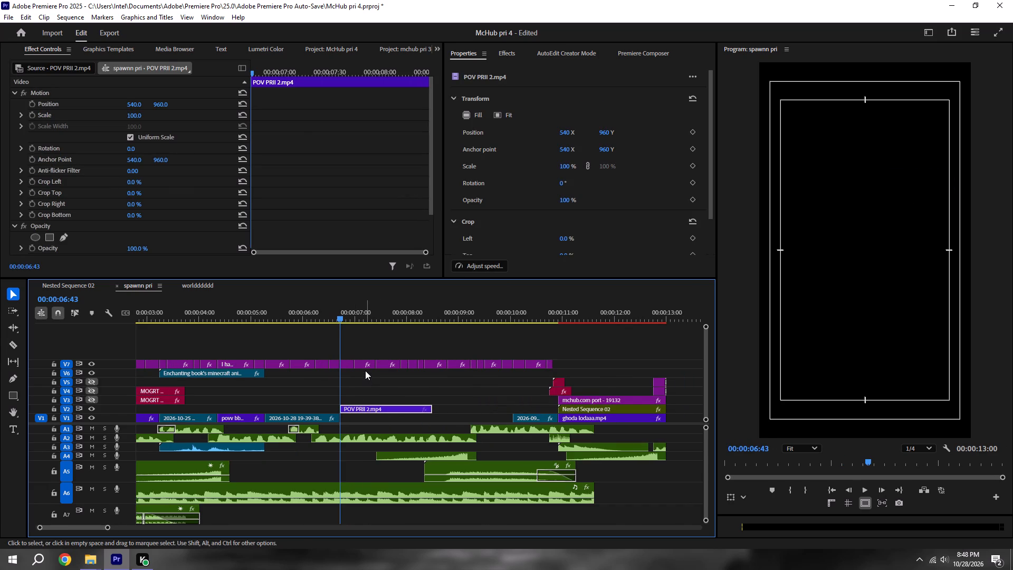
key(space)
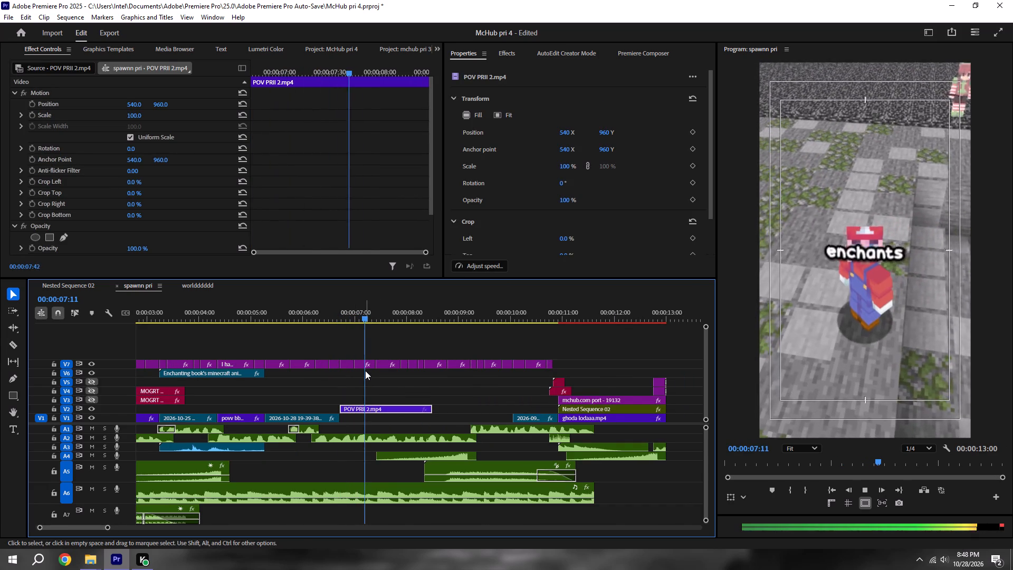
key(space)
alt+scroll(442, 433, up, 9)
key(ctrl+s)
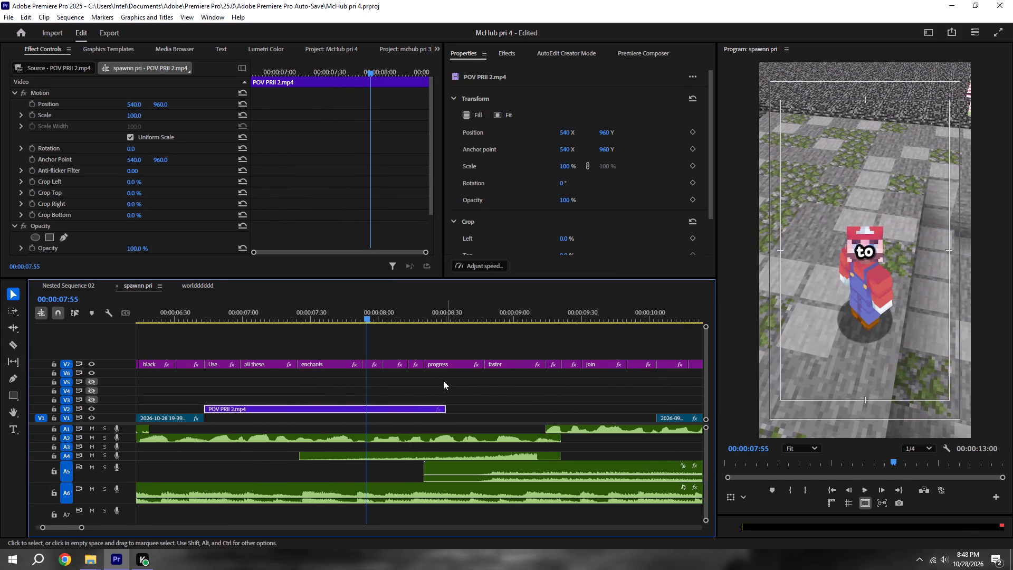
key(space)
key(space)
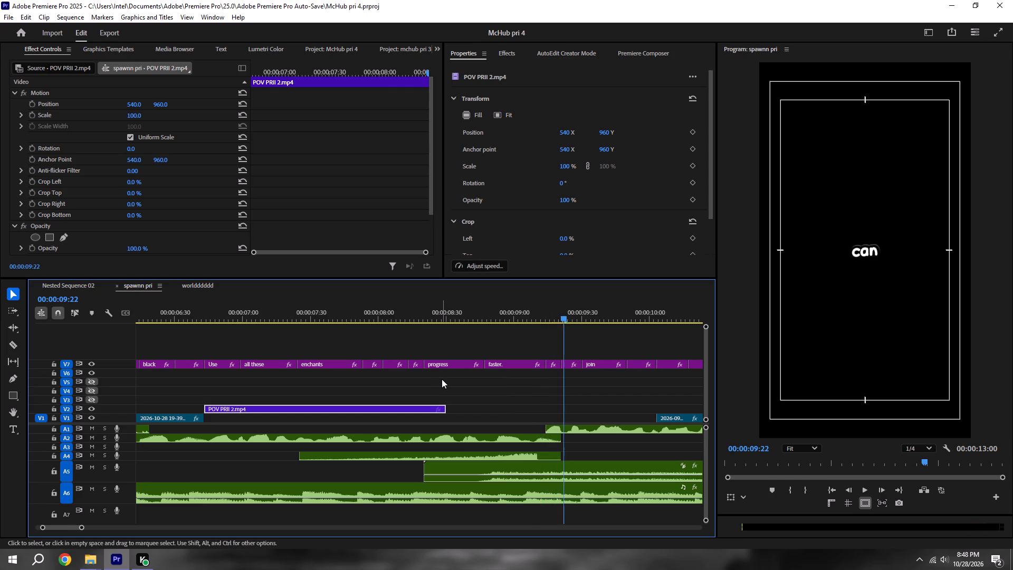
Extend the end of POV PRII 2.mp4 to about 00:00:09:21 and move the clip down to V1.
alt+scroll(444, 378, down, 3)
click(441, 406)
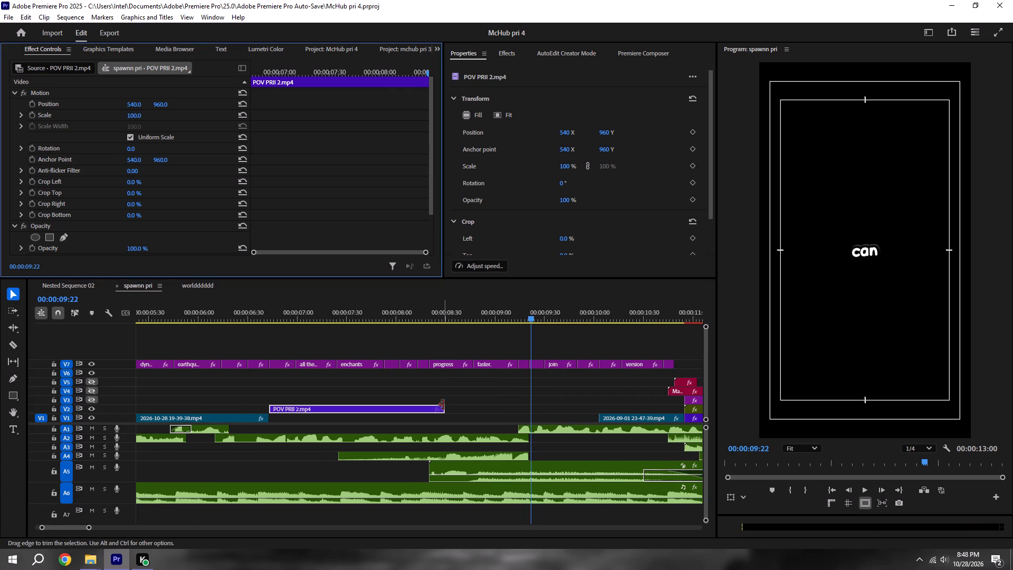
drag(443, 405, 529, 405)
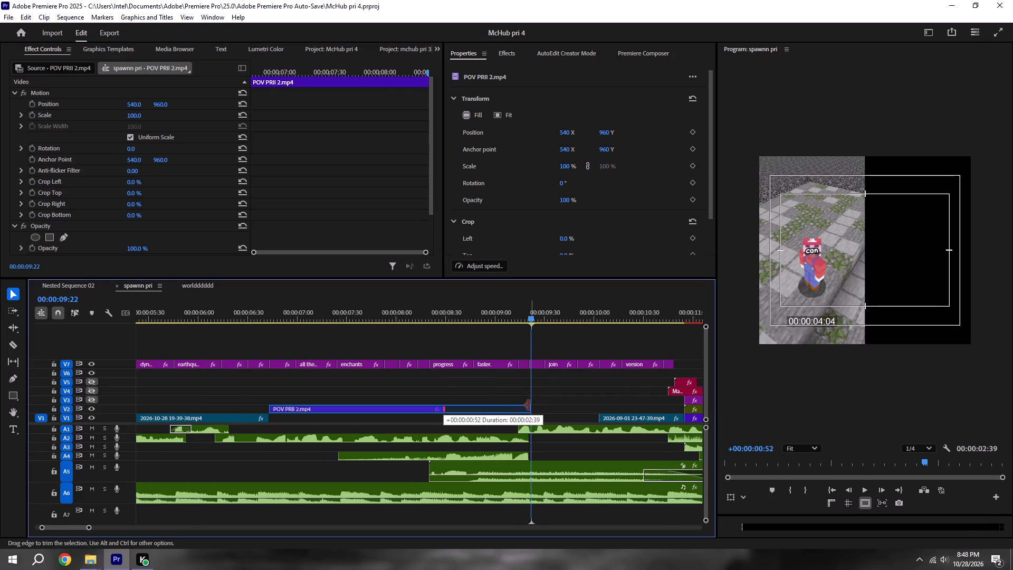
drag(529, 405, 526, 405)
click(529, 405)
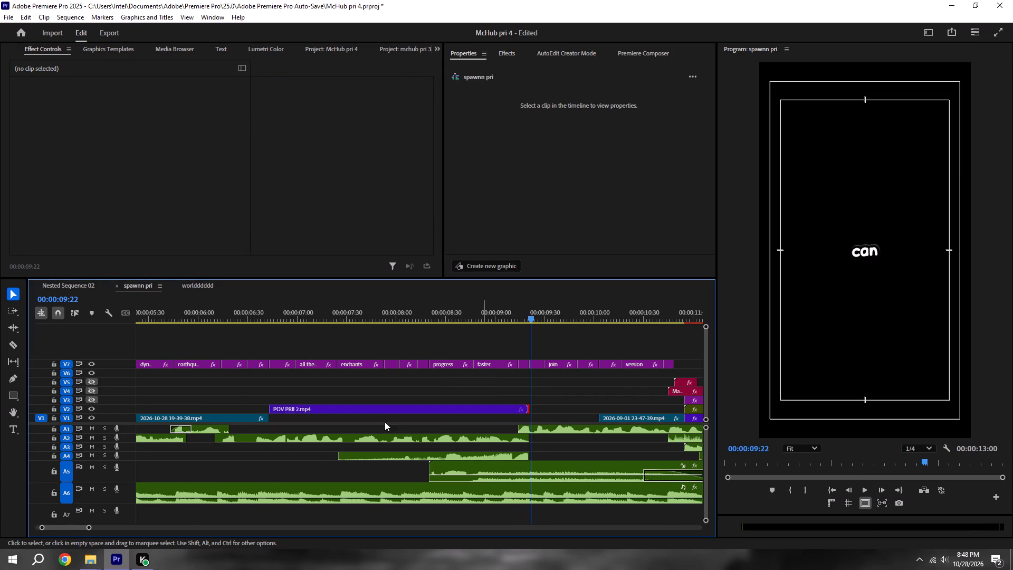
drag(379, 411, 379, 424)
Play back the sequence from the end of POV PRII 2.mp4 at 00:00:09:21 through the closing McHub section, and save.
key(space)
alt+scroll(403, 390, down, 6)
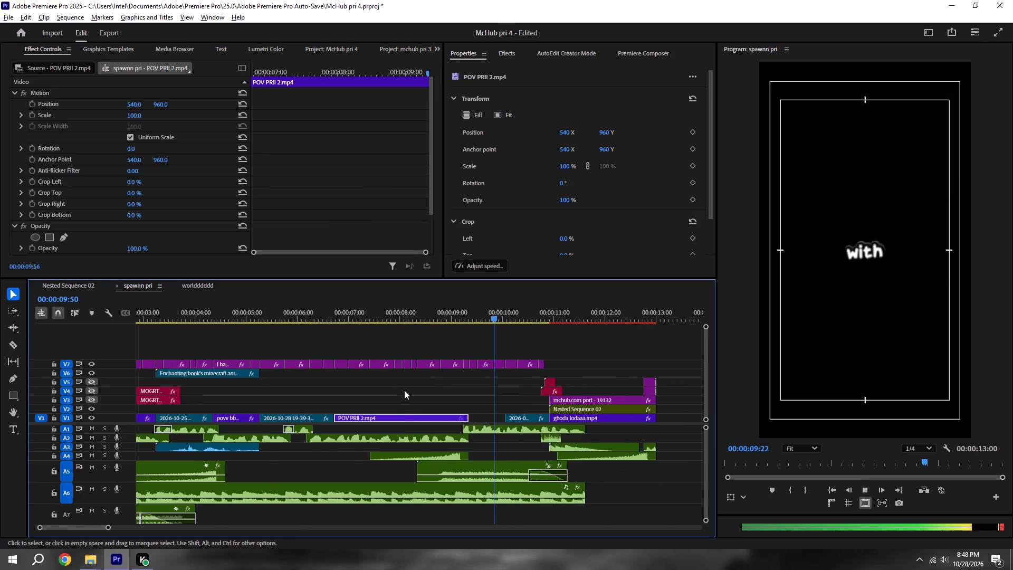
alt+scroll(404, 390, down, 3)
shift+click(460, 317)
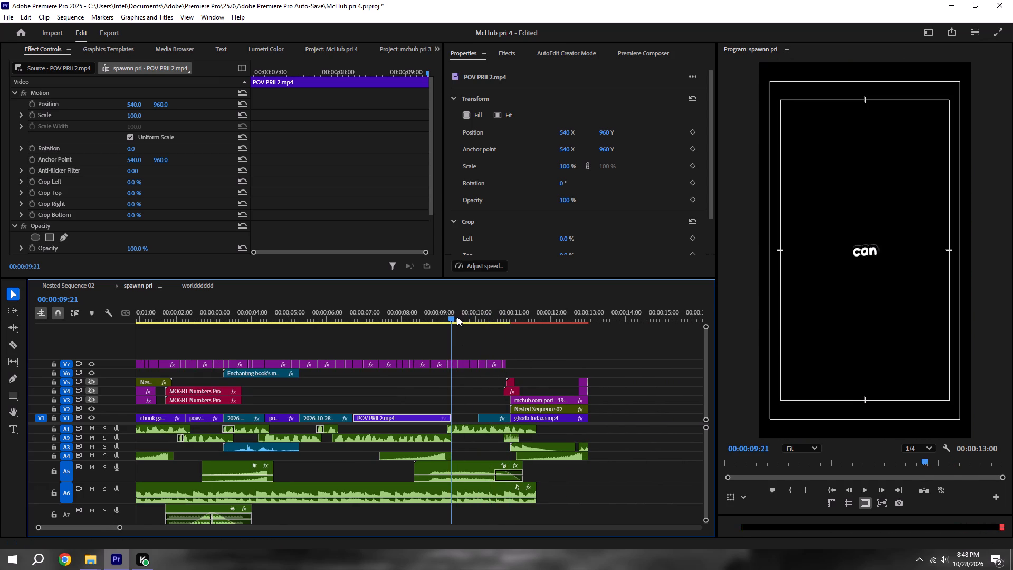
alt+scroll(457, 319, down, 4)
key(ctrl+s)
key(space)
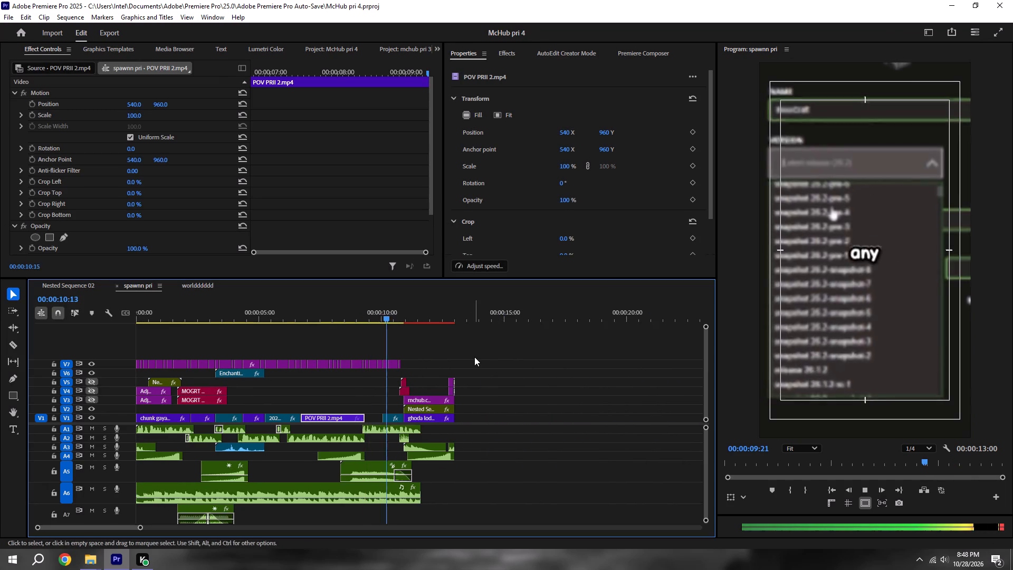
key(space)
key(space)
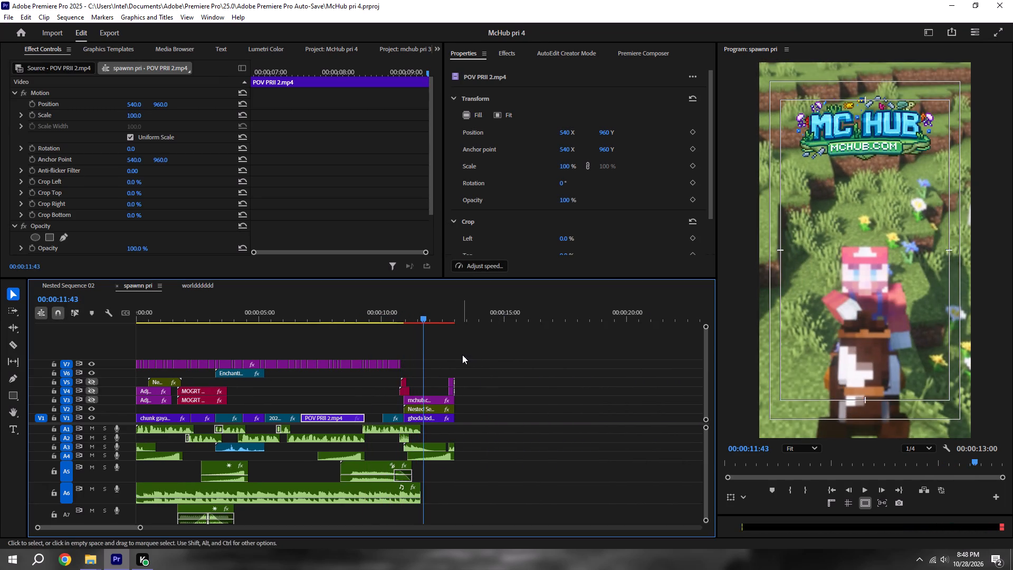
key(ctrl+s)
key(space)
key(space)
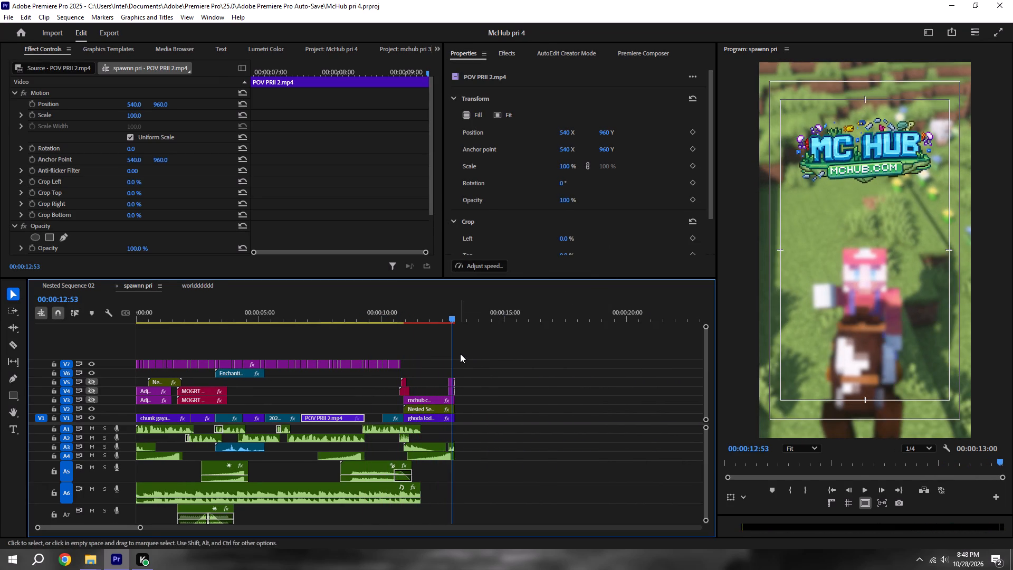
Turn the output of video tracks V3, V4 and V5 back on, and save.
alt+scroll(426, 396, up, 8)
key(ctrl+s)
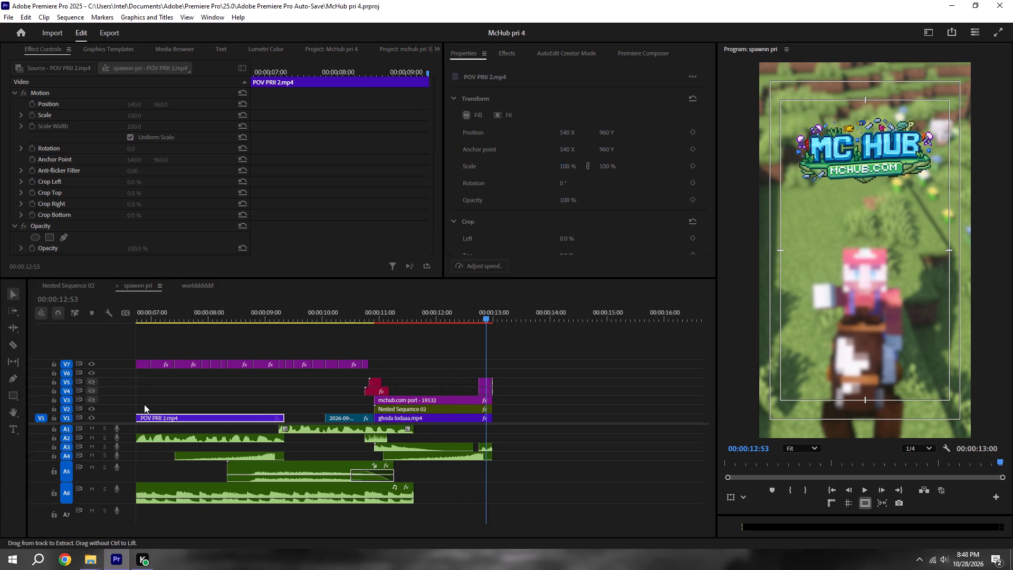
click(91, 400)
click(91, 393)
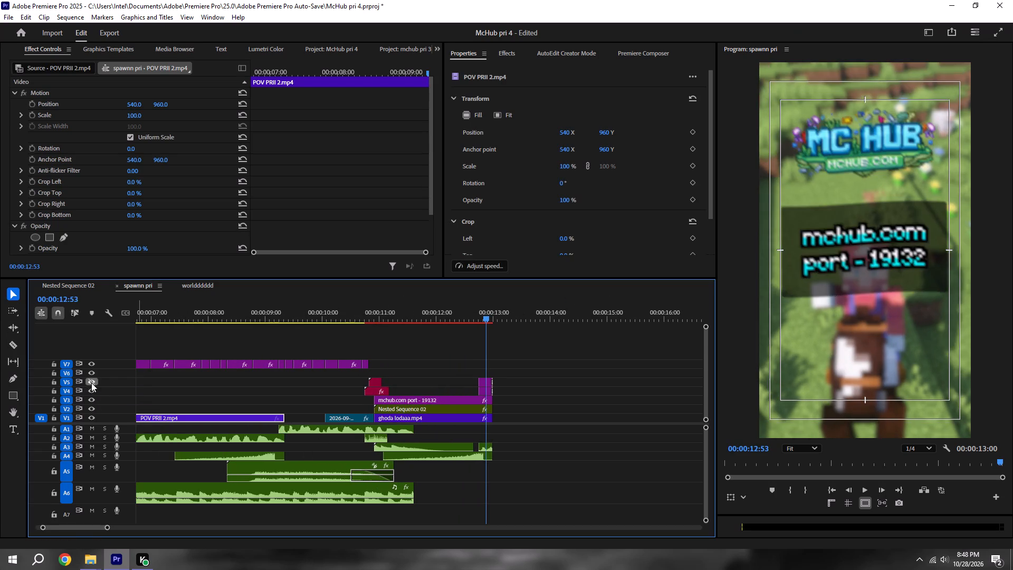
click(91, 383)
key(ctrl+s)
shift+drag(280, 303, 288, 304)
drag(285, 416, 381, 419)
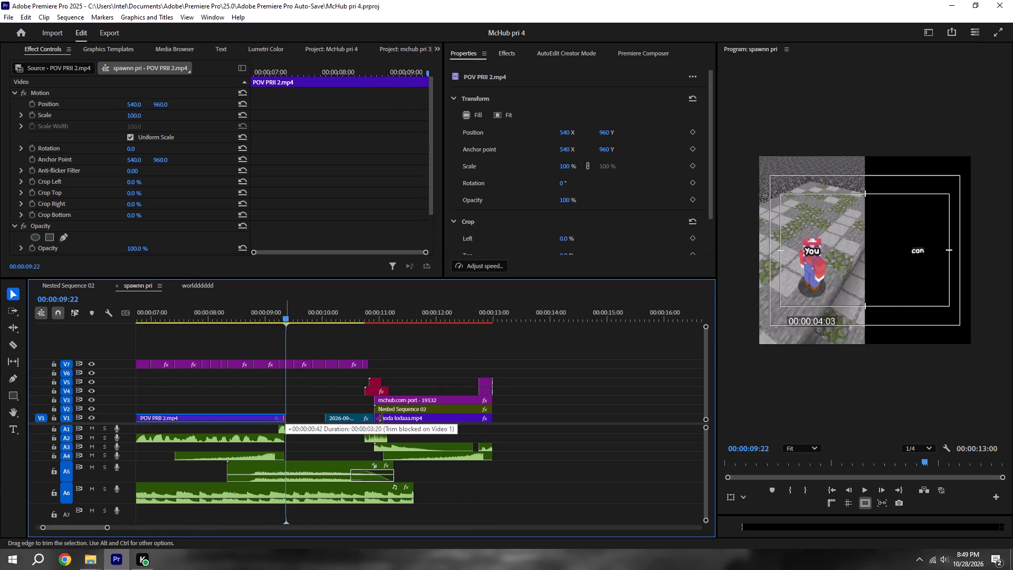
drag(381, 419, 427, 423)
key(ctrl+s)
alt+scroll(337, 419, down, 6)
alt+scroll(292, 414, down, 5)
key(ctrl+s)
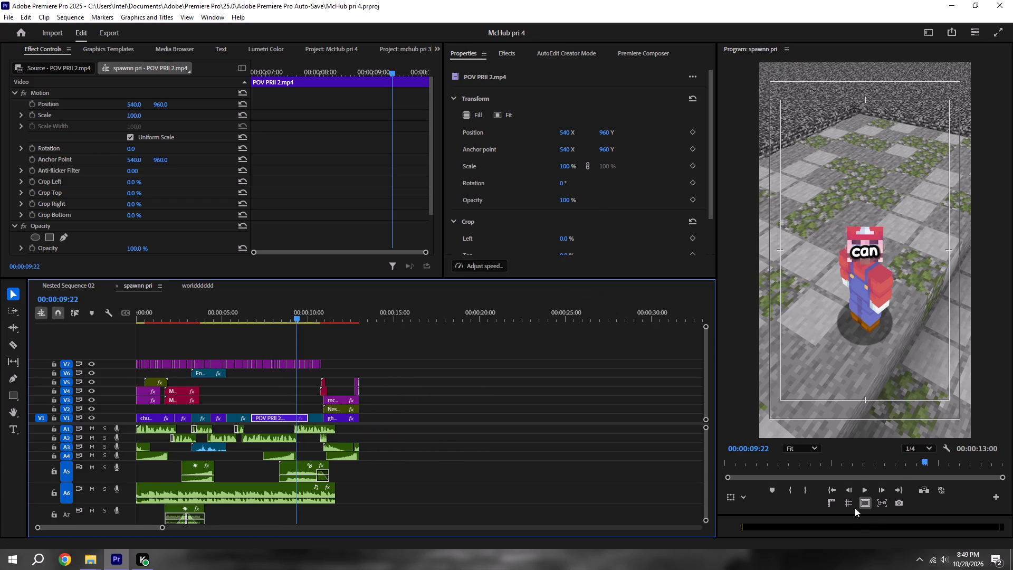
Play back the sequence from 00:00:00:00 to about 00:00:08:11 to review the new cut.
click(819, 486)
click(824, 486)
key(space)
click(832, 489)
scroll(656, 481, down, 6)
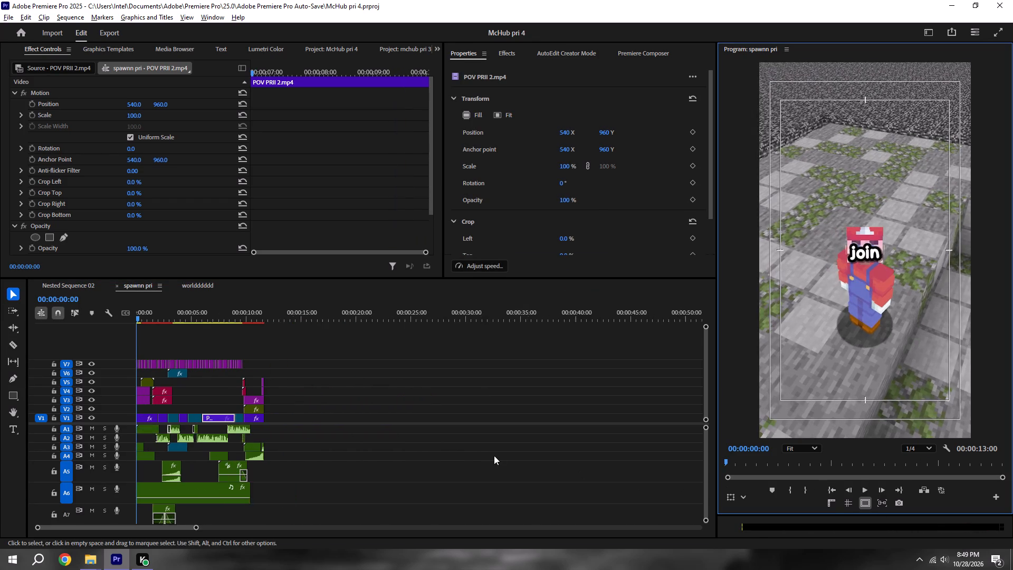
key(space)
scroll(231, 441, up, 11)
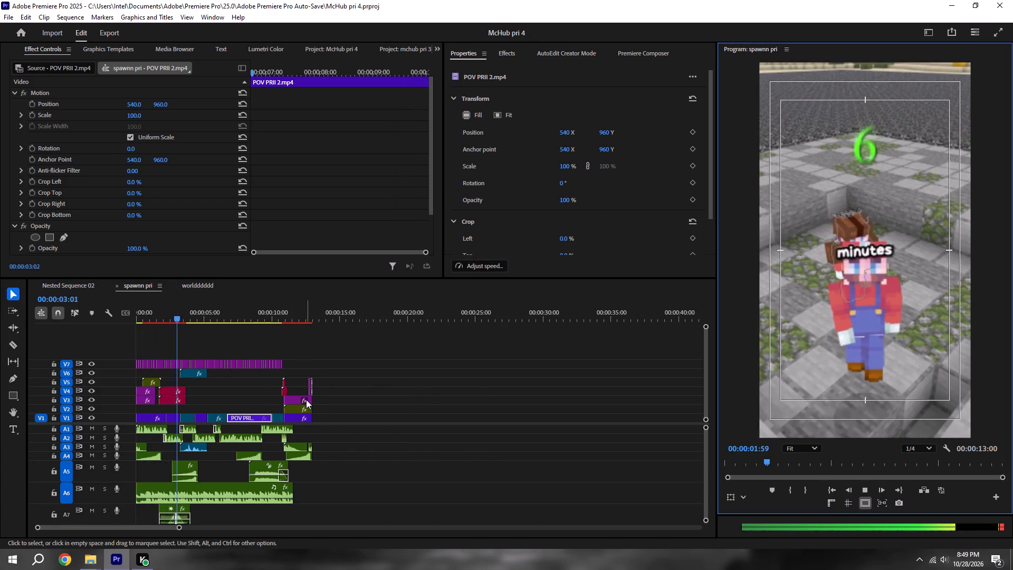
key(space)
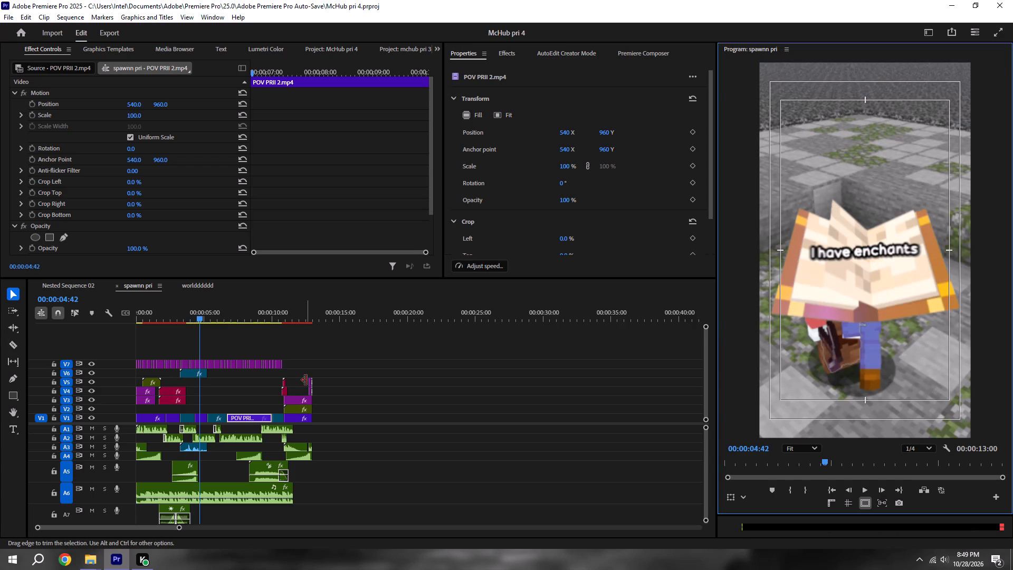
key(space)
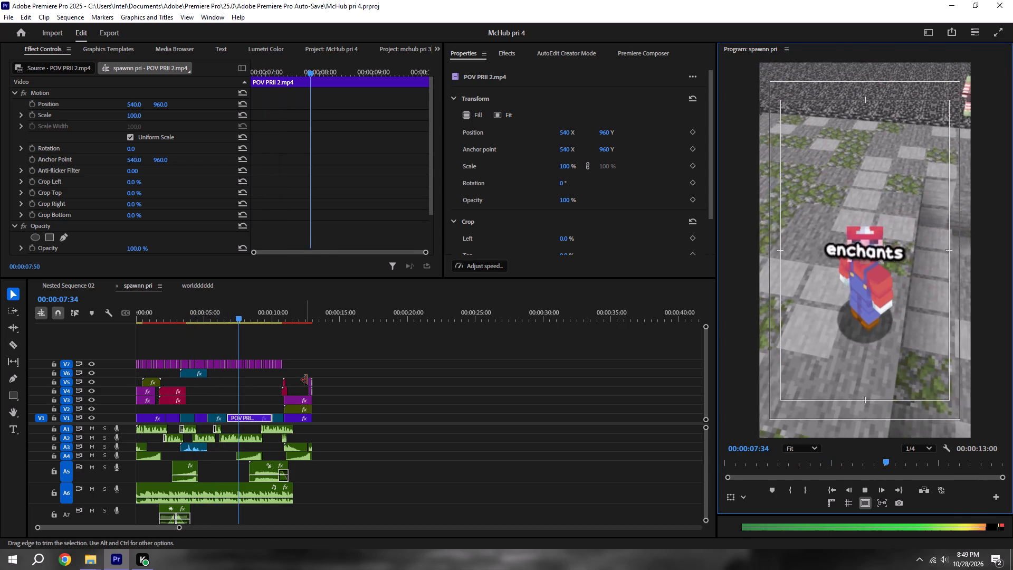
key(space)
alt+scroll(228, 390, up, 18)
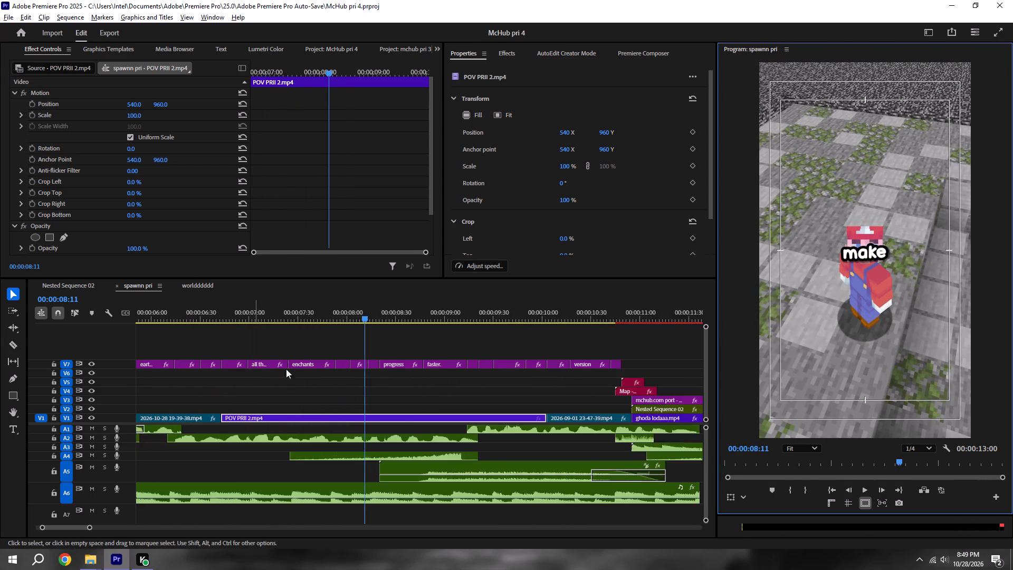
Trim the end of POV PRII 2.mp4 on V1 back to 00:00:07:53, and save.
alt+scroll(295, 365, up, 4)
key(ctrl+s)
shift+click(380, 320)
alt+scroll(483, 422, down, 6)
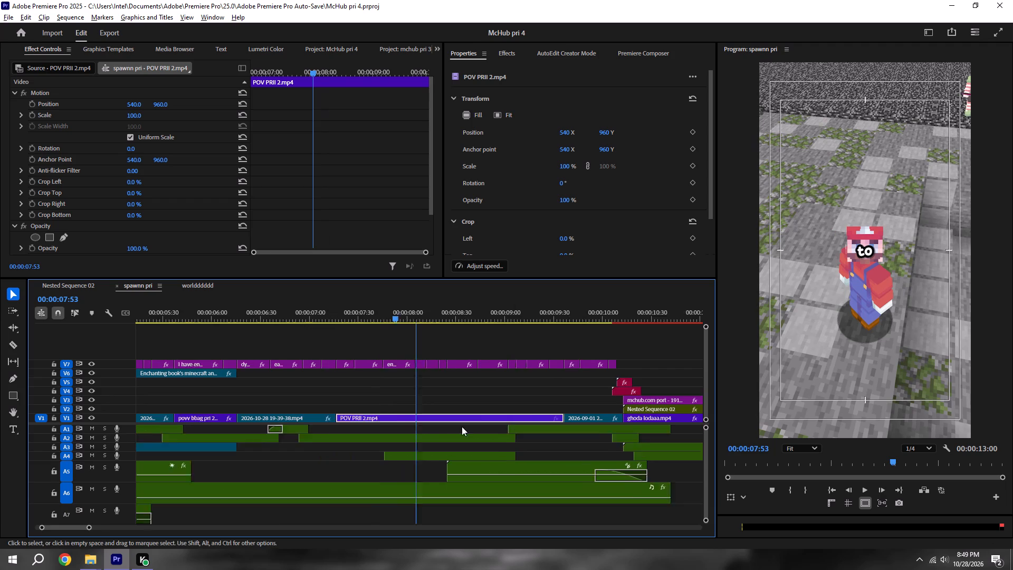
drag(551, 415, 420, 415)
click(441, 407)
alt+scroll(441, 407, down, 4)
alt+scroll(441, 407, up, 16)
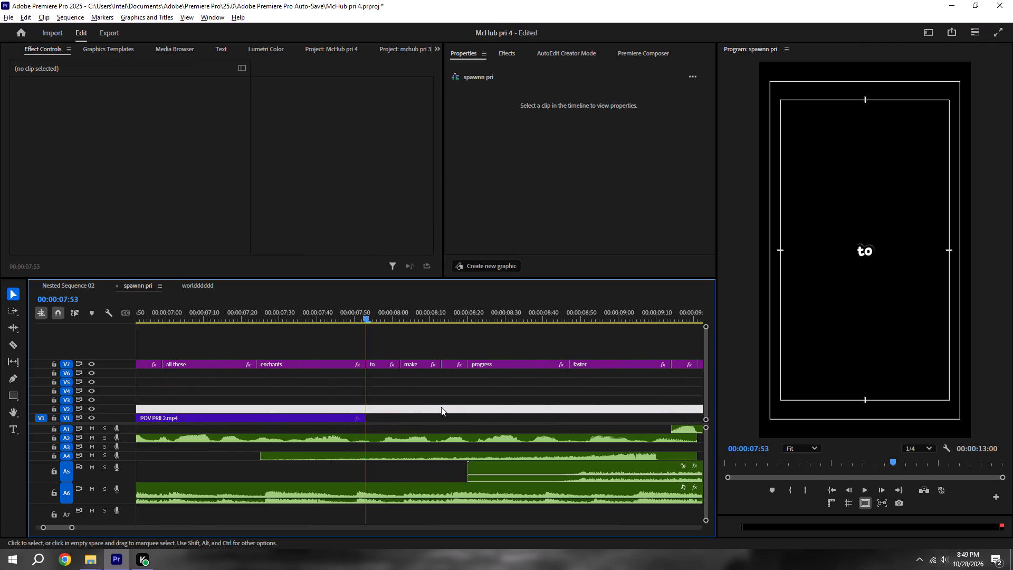
alt+scroll(441, 407, down, 12)
key(ctrl+s)
alt+scroll(441, 407, down, 6)
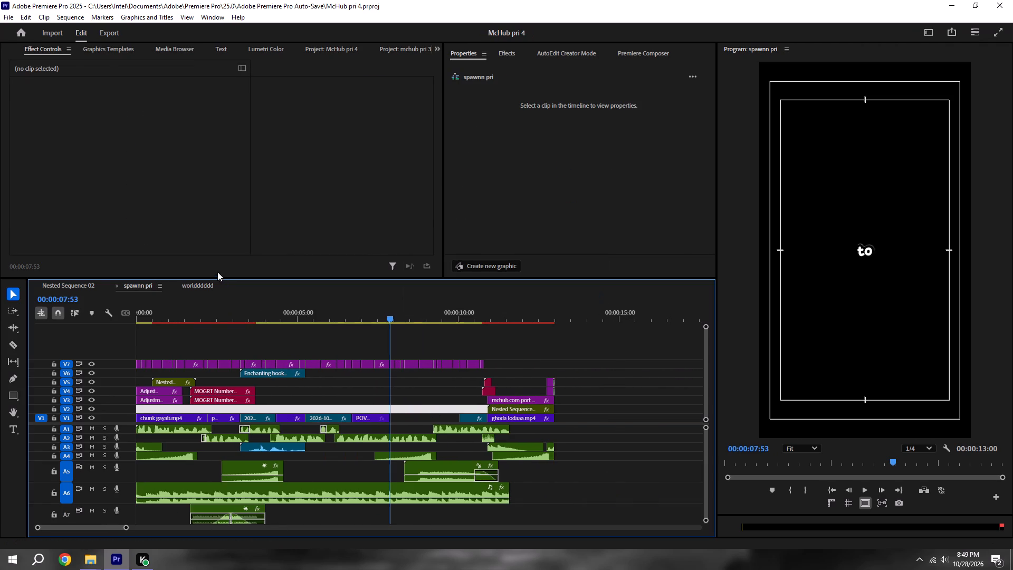
Copy the minhhh povv pri.mp4 clip under the speed line overlay in worldddddd and paste it into spawnn pri on V1 at 00:00:07:53.
click(205, 281)
key(space)
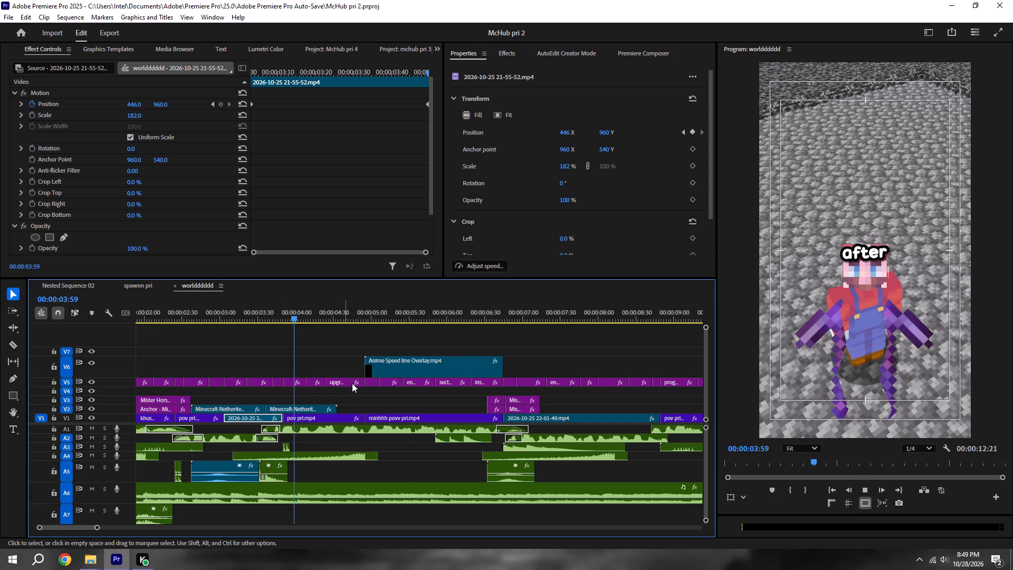
alt+scroll(352, 383, down, 3)
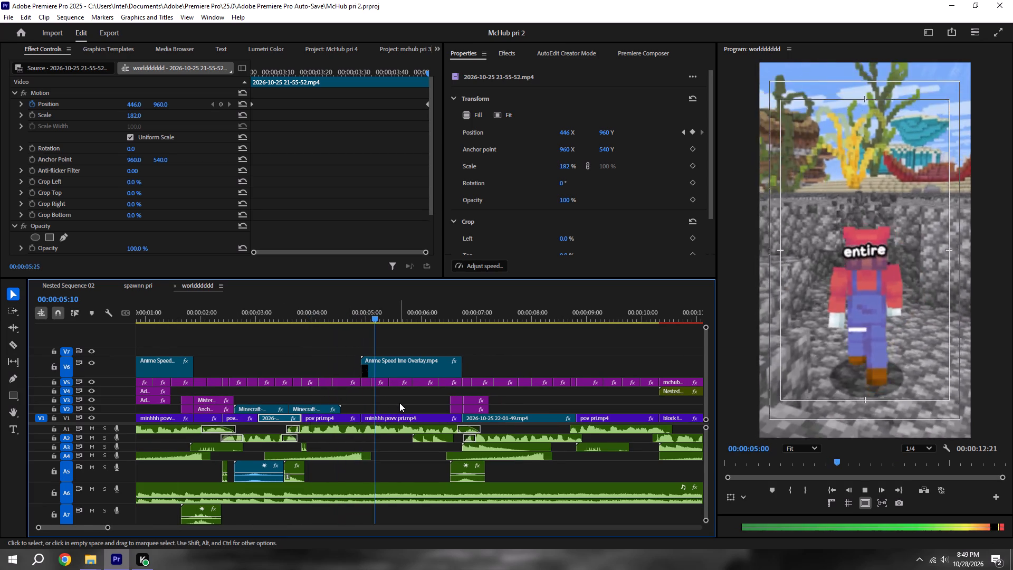
key(space)
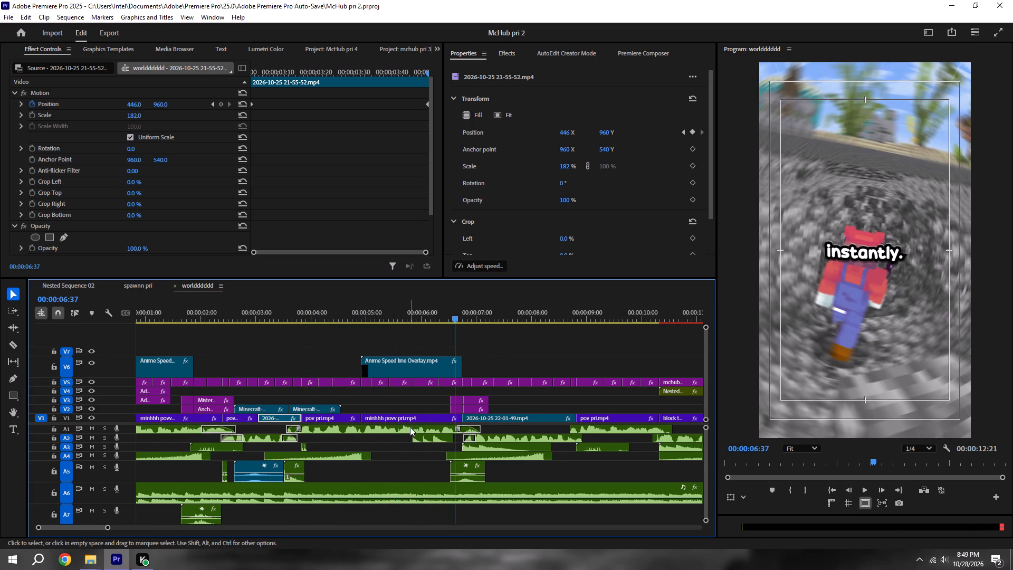
click(416, 417)
key(ctrl+c)
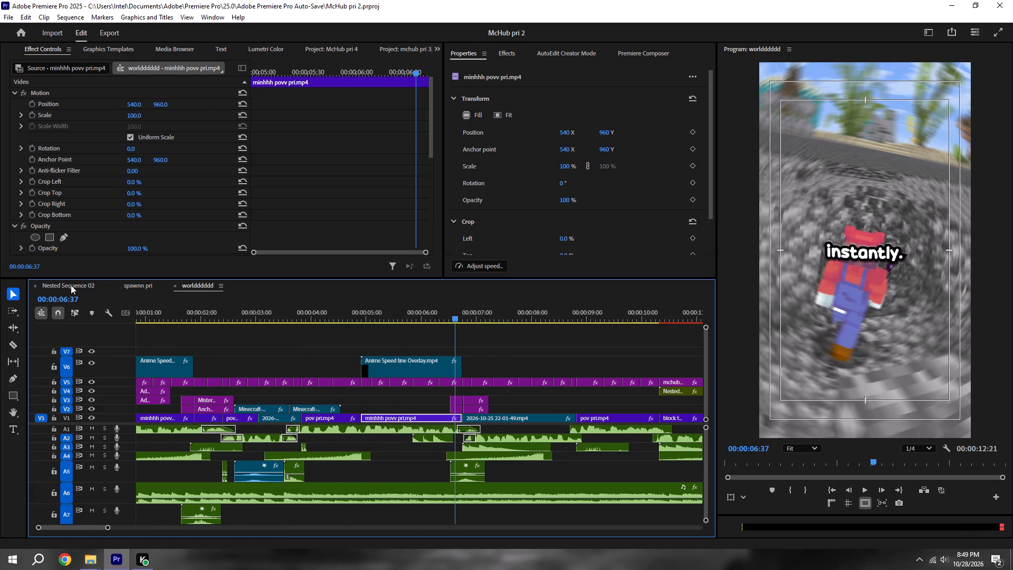
click(150, 290)
key(ctrl+v)
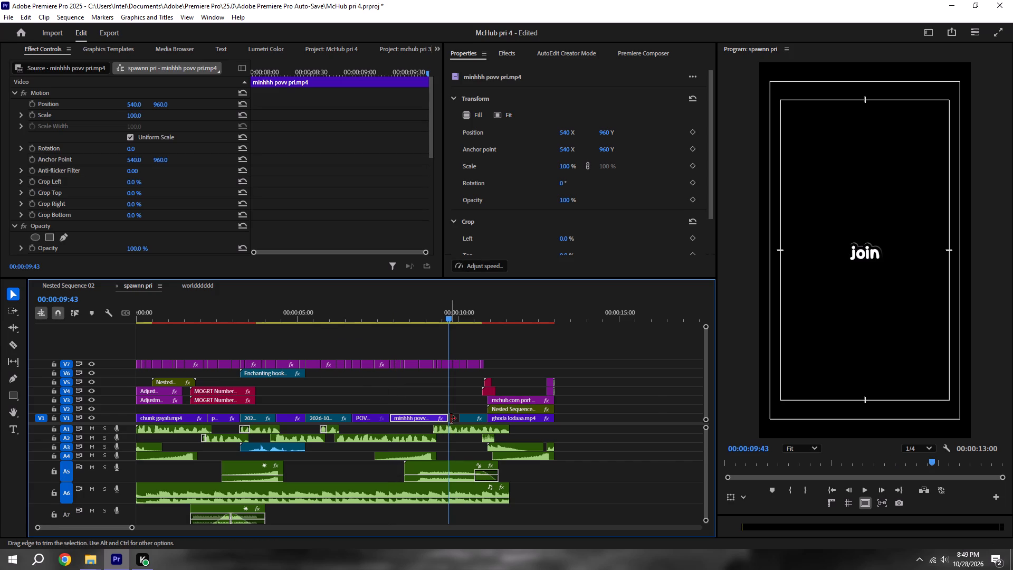
Play back the pasted minhhh povv pri.mp4 clip, trim its end on V1 to 00:00:09:14, and save.
alt+scroll(364, 391, up, 4)
shift+drag(399, 324, 406, 319)
shift+click(407, 319)
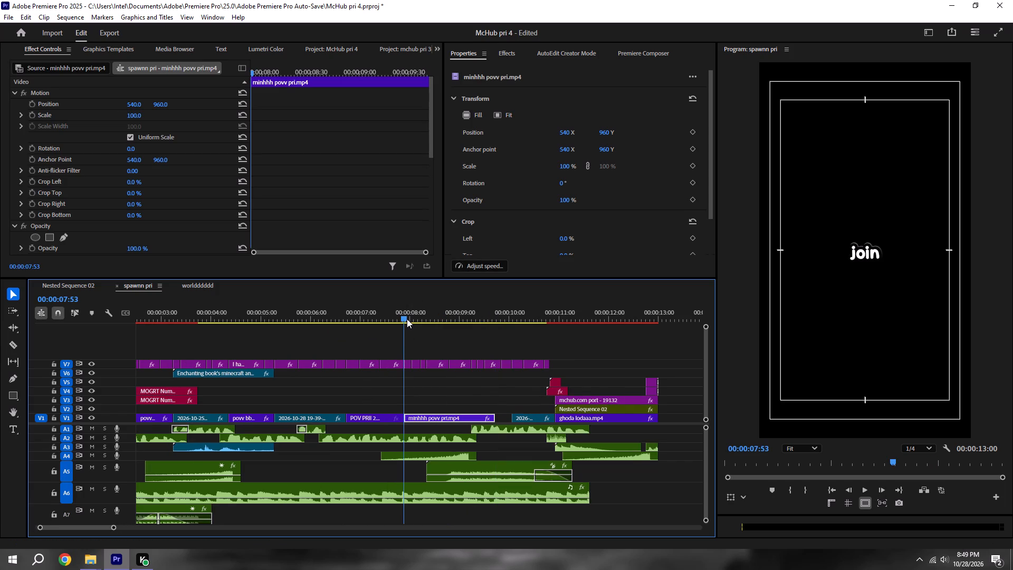
key(space)
click(435, 395)
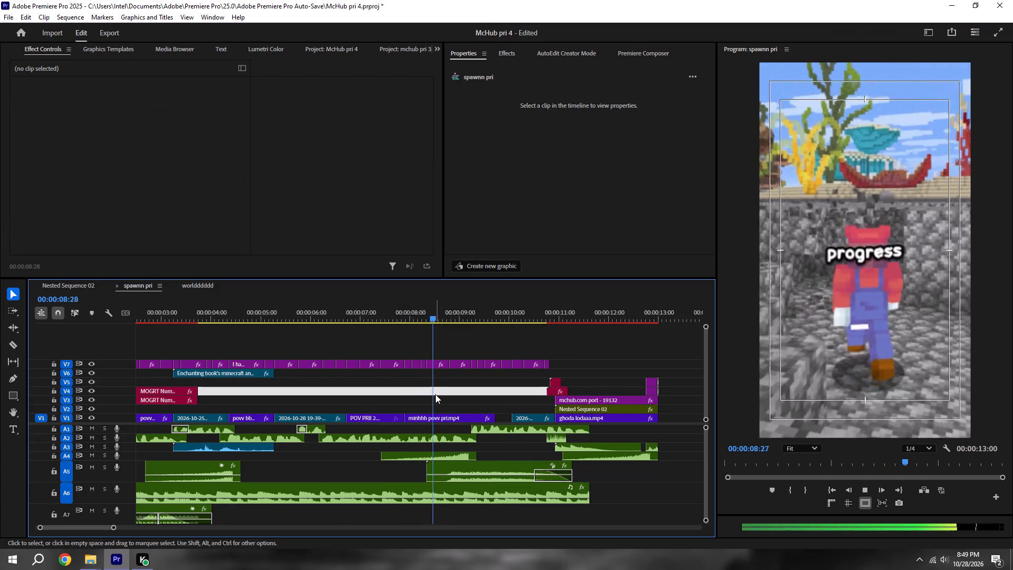
key(space)
alt+scroll(470, 402, up, 9)
key(space)
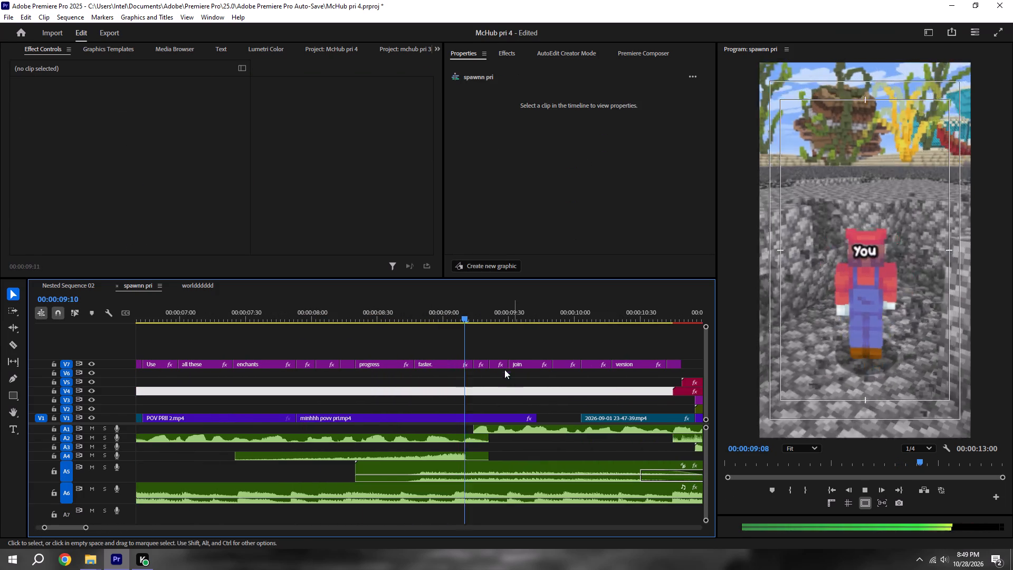
key(space)
shift+click(479, 317)
drag(534, 415, 495, 412)
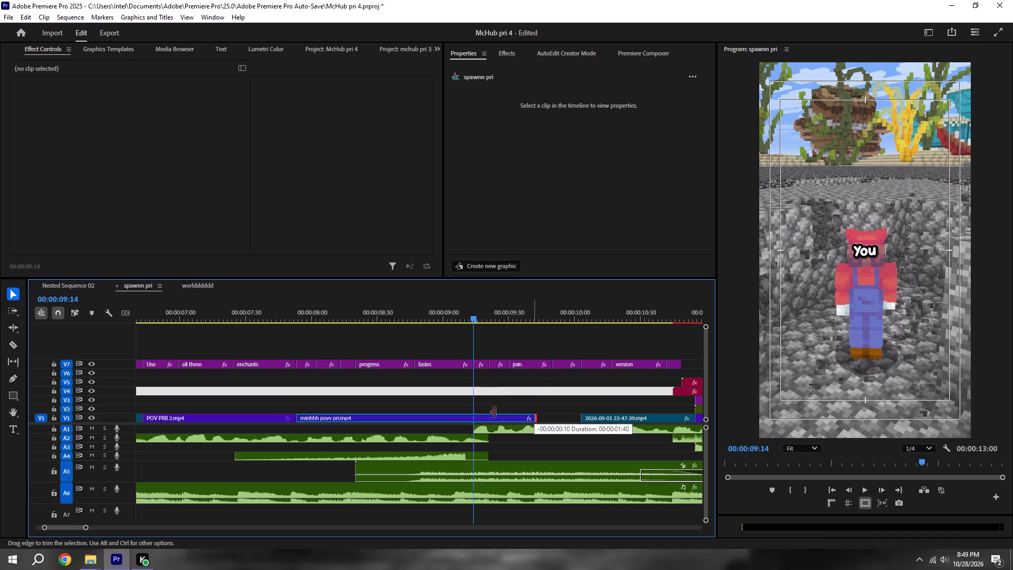
drag(495, 412, 473, 413)
alt+scroll(473, 413, down, 6)
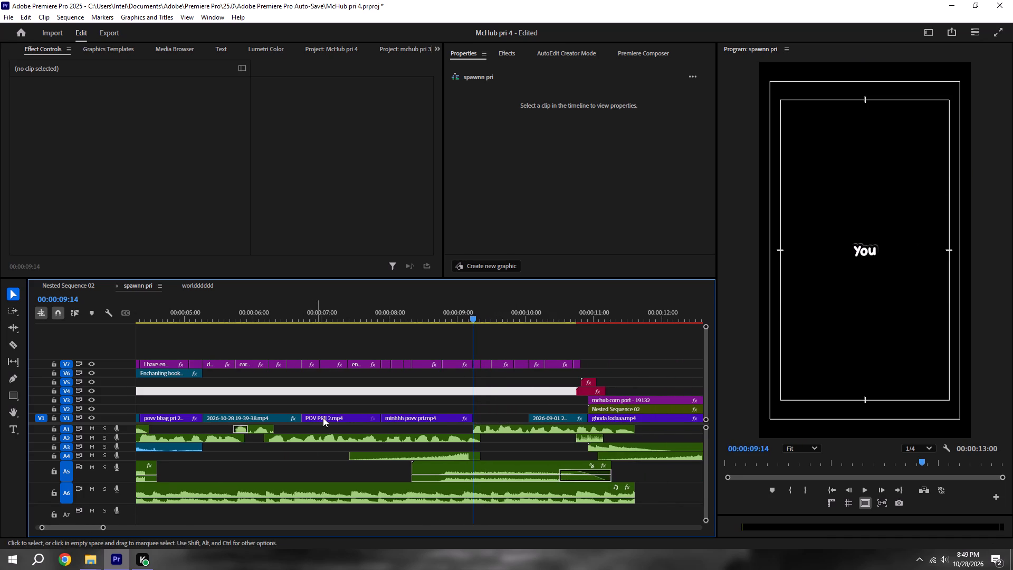
alt+scroll(323, 417, down, 4)
key(ctrl+s)
drag(215, 416, 404, 414)
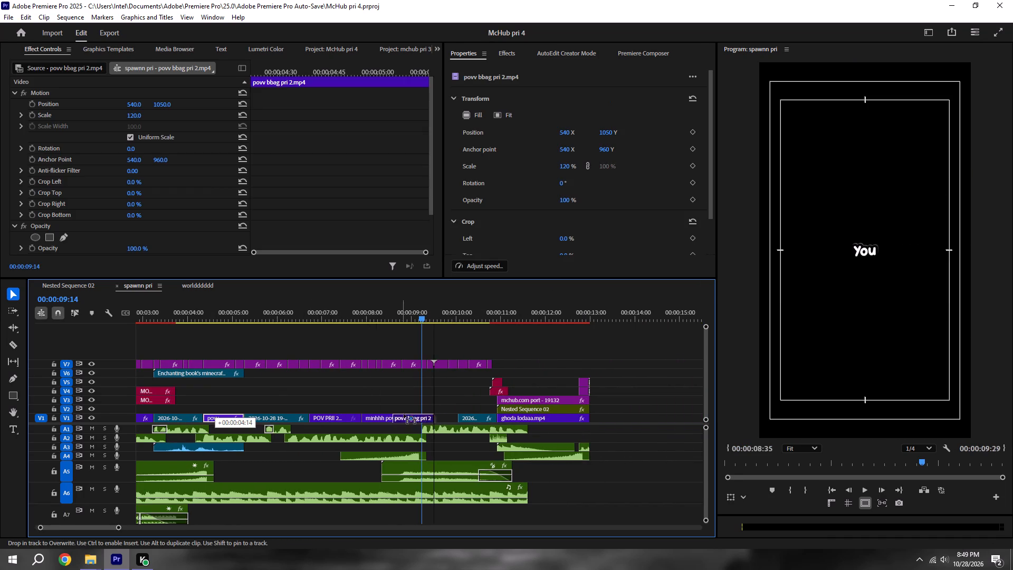
drag(404, 414, 433, 406)
drag(463, 409, 456, 409)
click(467, 408)
key(ctrl+s)
Play back the end of the sequence to 00:00:11:45 to review the filled gap, and save.
key(space)
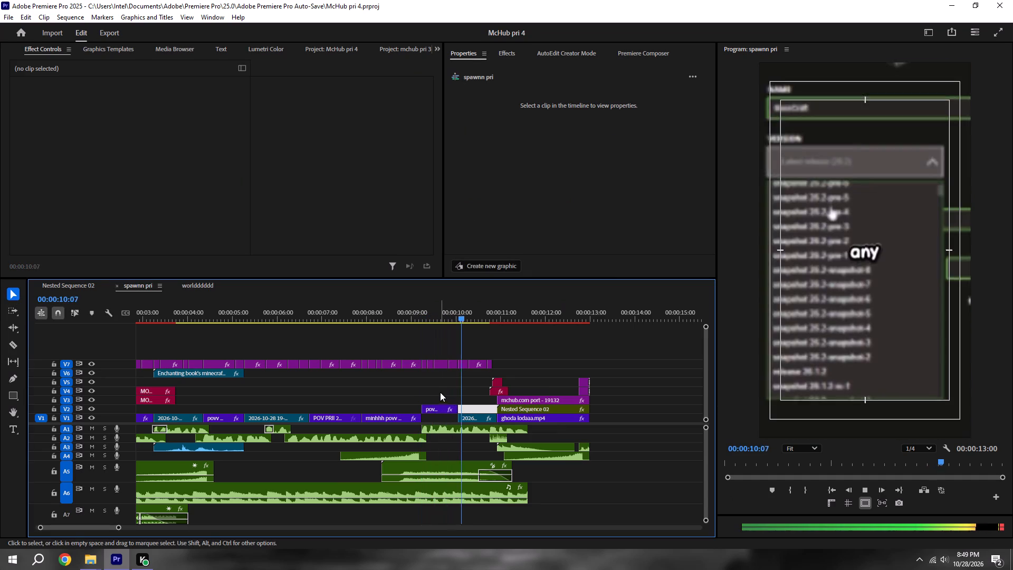
key(space)
key(space)
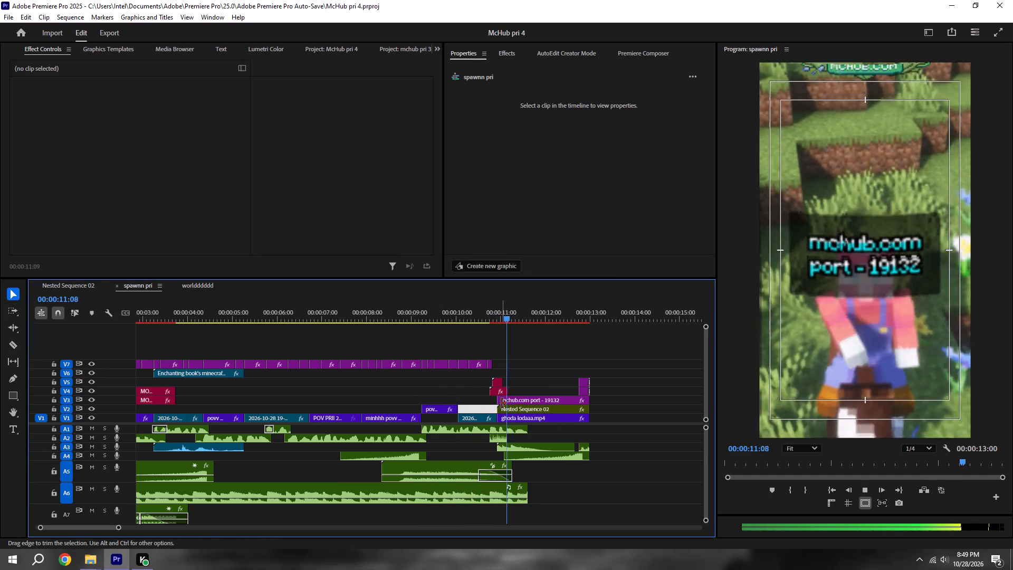
key(ctrl+s)
alt+scroll(502, 403, down, 5)
key(ctrl+s)
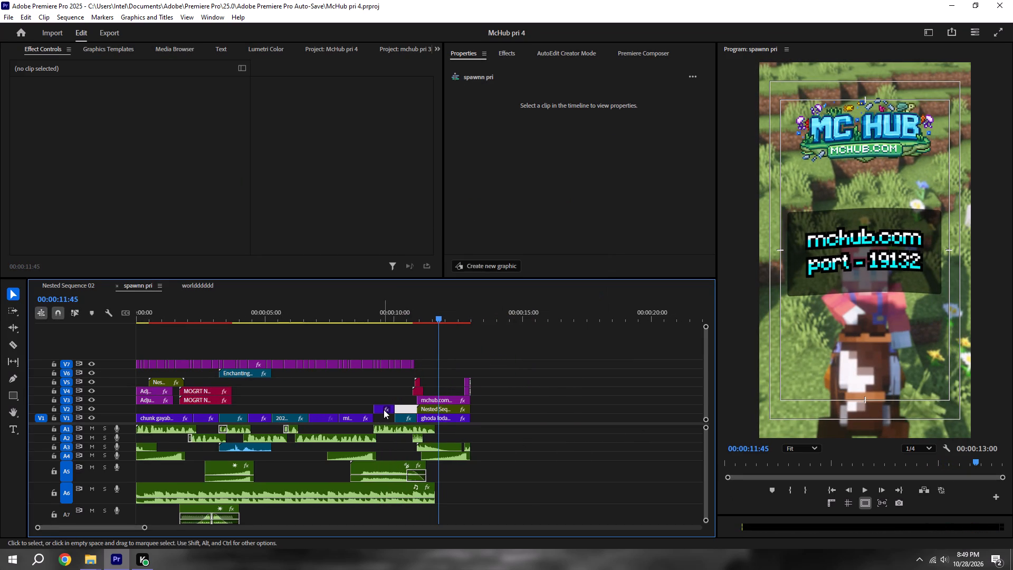
Move the duplicated povv bbag pri 2.mp4 clip from V2 down into the gap on V1, and save.
click(384, 410)
key(ctrl+s)
alt+scroll(410, 410, down, 5)
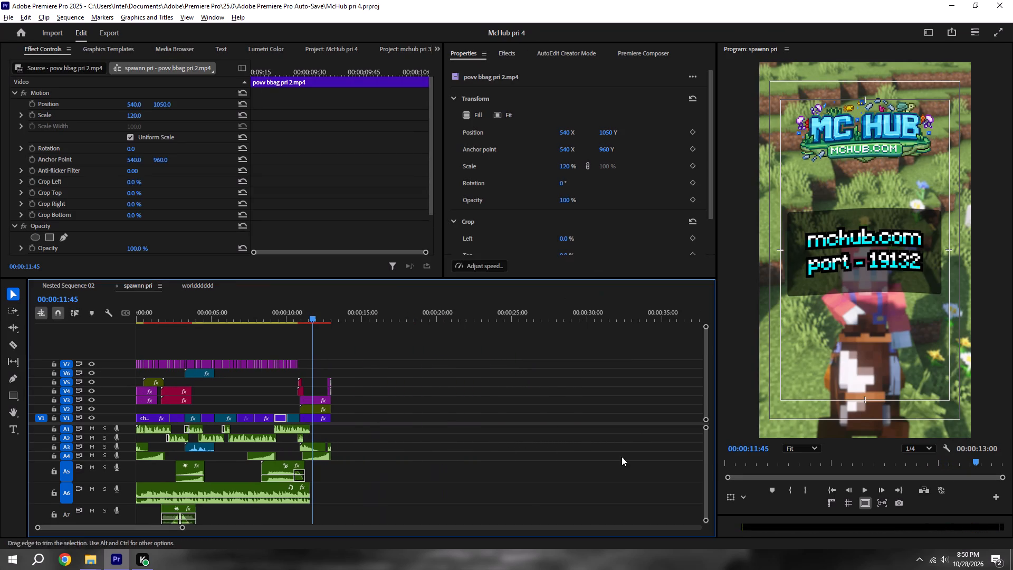
key(ctrl+s)
Play from the start to 00:00:02:38, search effects for "zoom", and apply the 06. Zoom Out Center preset to the V1 clip there.
click(829, 486)
key(space)
alt+scroll(248, 420, up, 9)
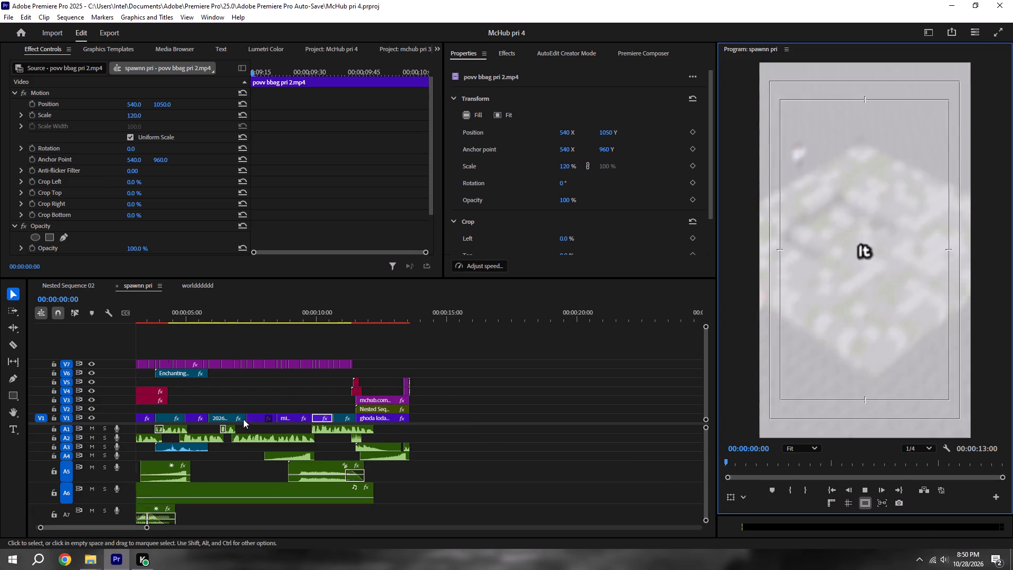
alt+scroll(243, 419, up, 3)
scroll(264, 409, up, 5)
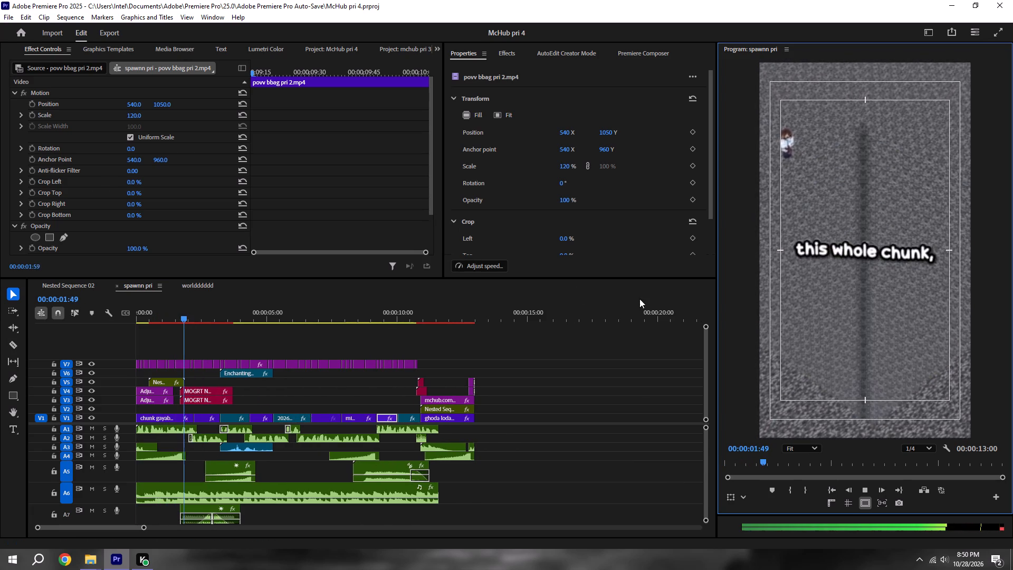
key(space)
click(510, 56)
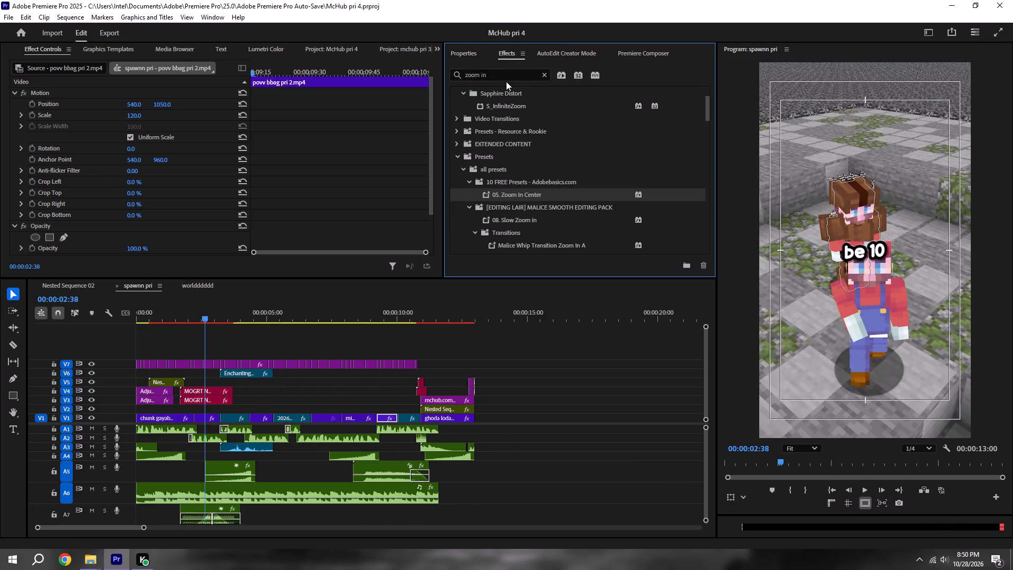
click(505, 77)
key(BackSpace)
key(BackSpace)
key(BackSpace)
key(ctrl+s)
scroll(548, 226, down, 6)
scroll(499, 197, down, 6)
drag(509, 234, 213, 421)
key(space)
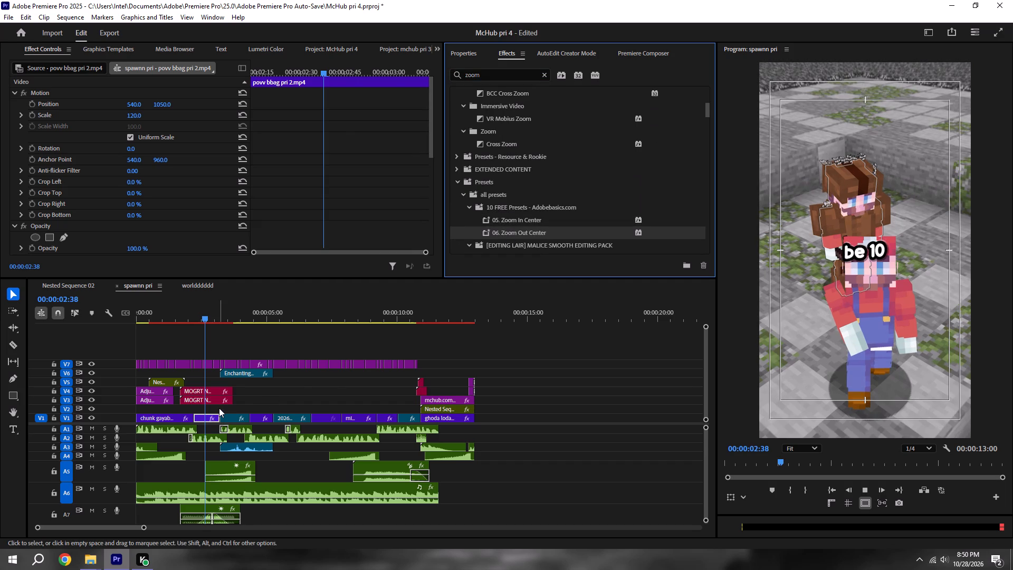
key(space)
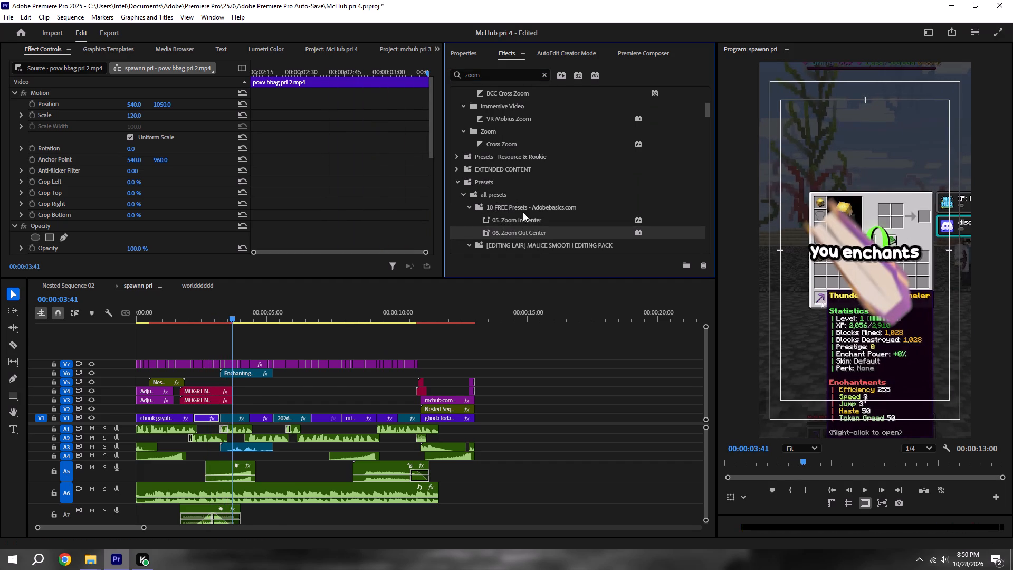
drag(518, 220, 239, 419)
Play from 00:00:02:58 to 00:00:04:52 and apply the 06. Zoom Out Center preset to the povv bbag pri 2.mp4 clip there.
shift+click(217, 314)
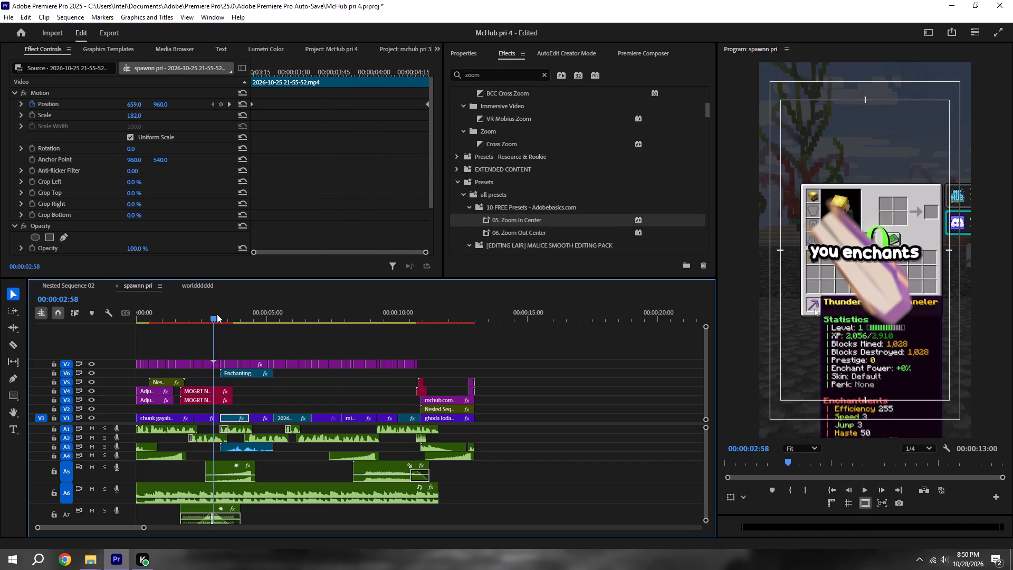
key(space)
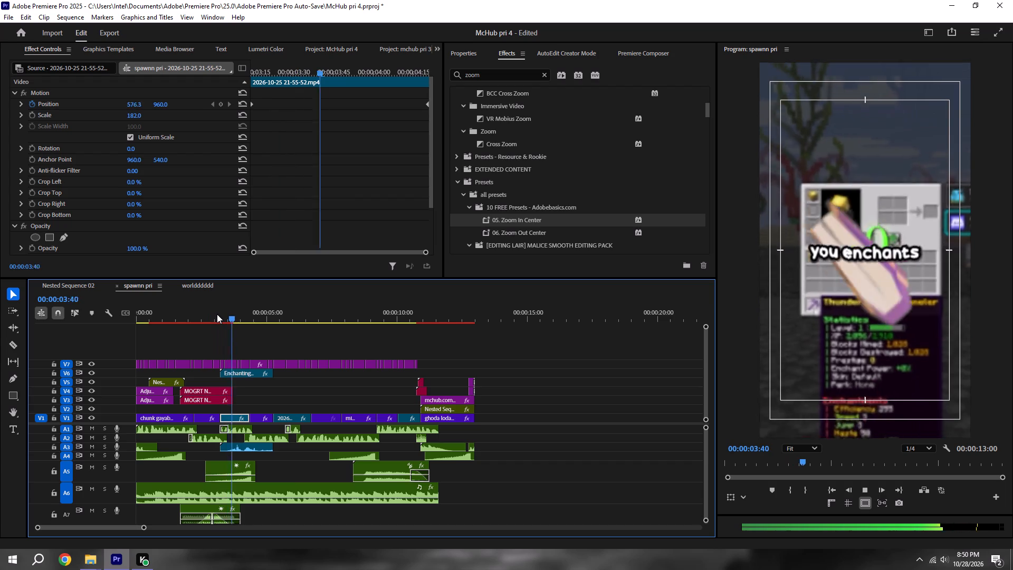
key(space)
drag(528, 235, 490, 255)
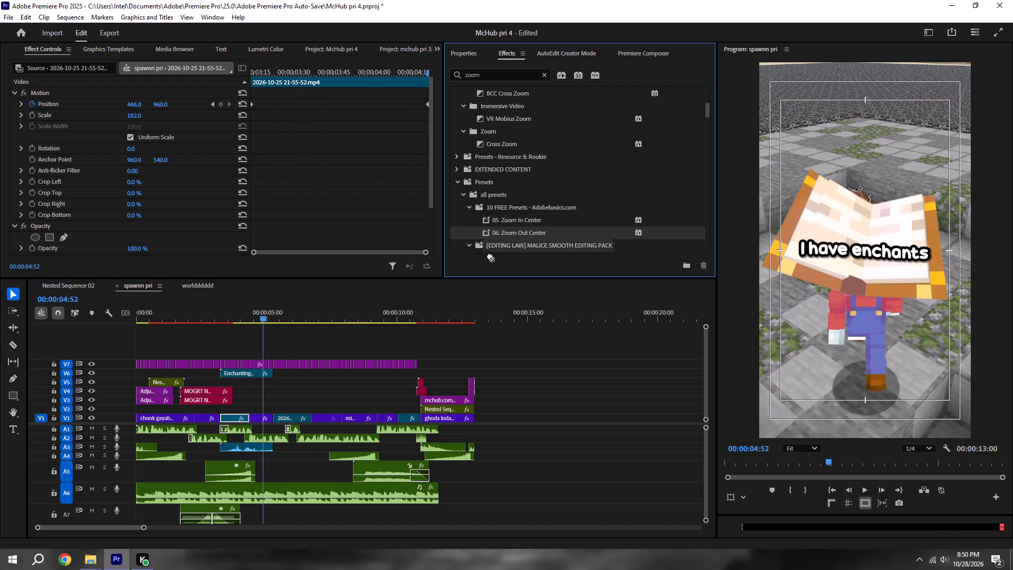
drag(490, 255, 259, 418)
Play on to 00:00:07:01 and apply the 05. Zoom In Center preset to POV PRII 2.mp4 on V1.
key(space)
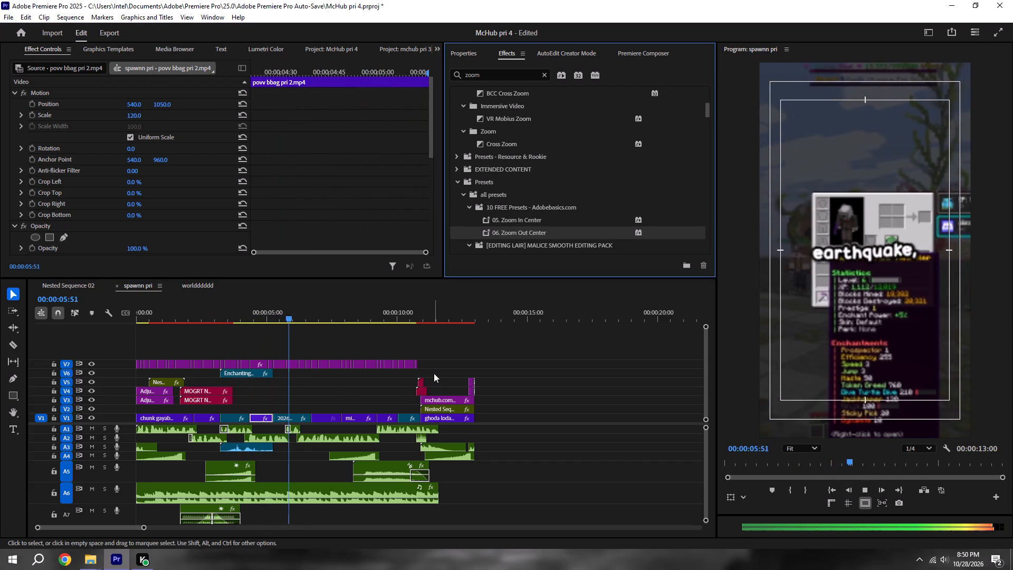
key(space)
drag(533, 221, 516, 225)
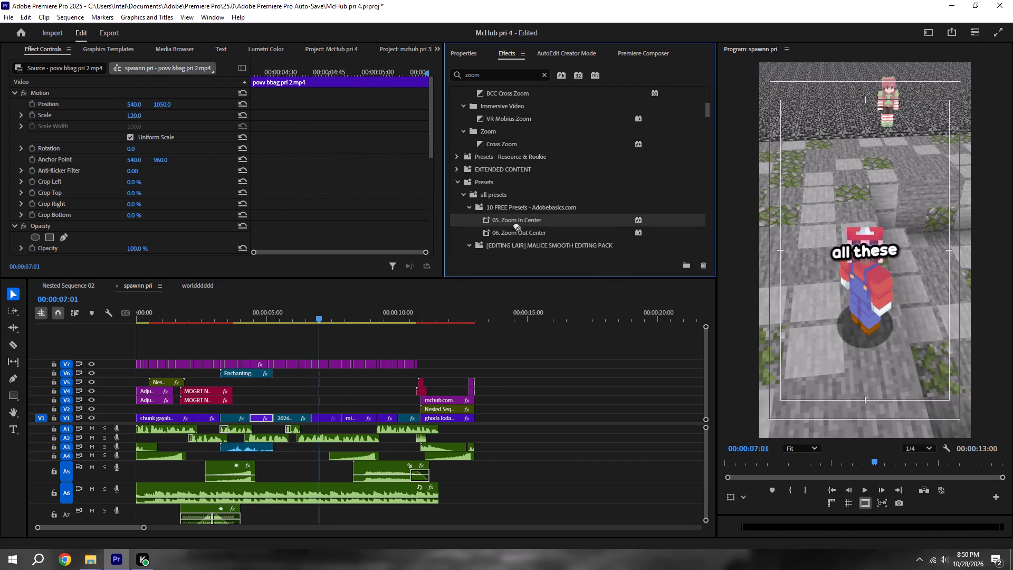
drag(516, 225, 320, 415)
Play on to 00:00:07:37, set the scale of POV PRII 2.mp4 to 120%, and save.
key(space)
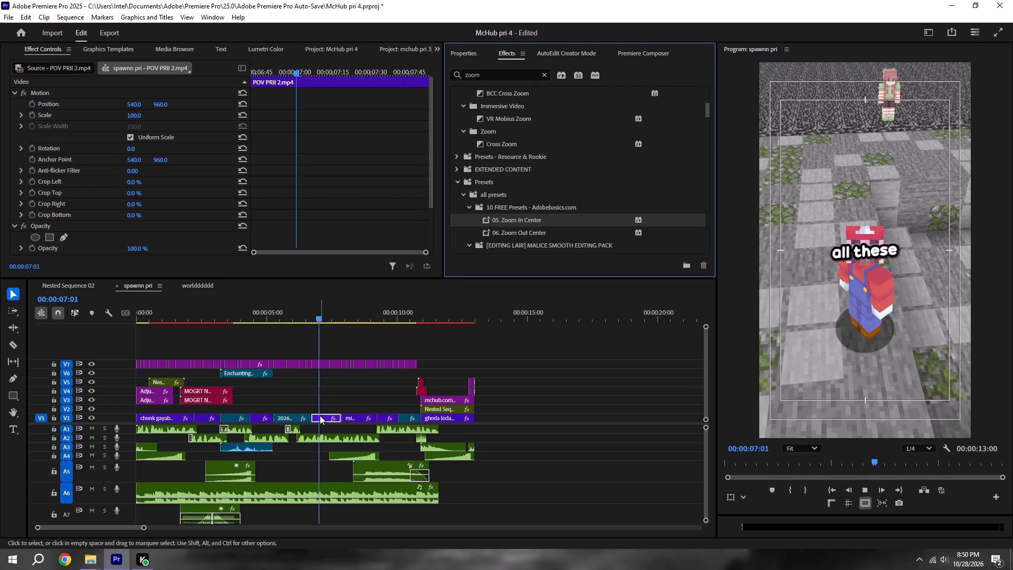
key(space)
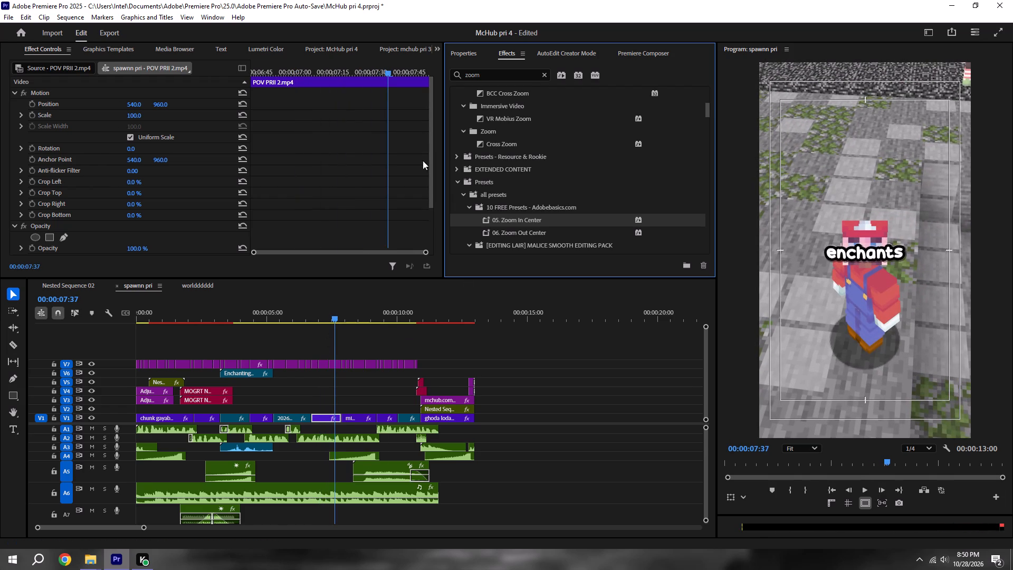
click(462, 52)
click(562, 170)
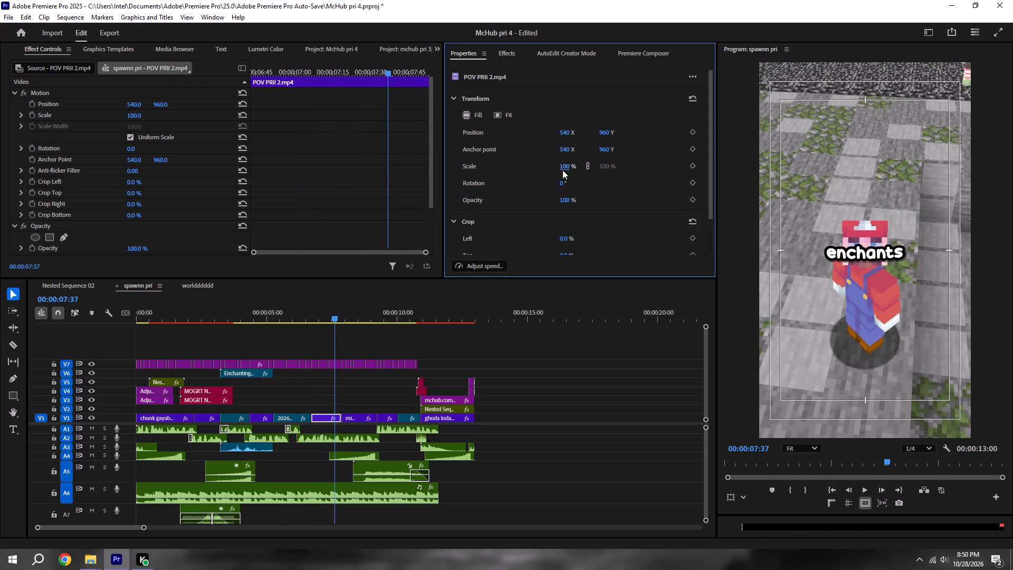
key(BackSpace)
text(120)
key(Return)
key(ctrl+s)
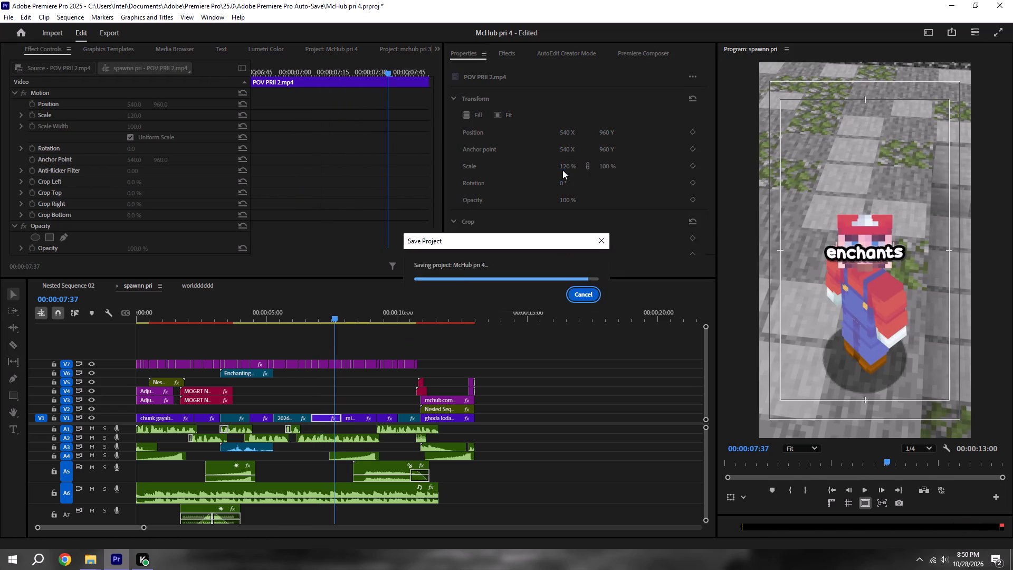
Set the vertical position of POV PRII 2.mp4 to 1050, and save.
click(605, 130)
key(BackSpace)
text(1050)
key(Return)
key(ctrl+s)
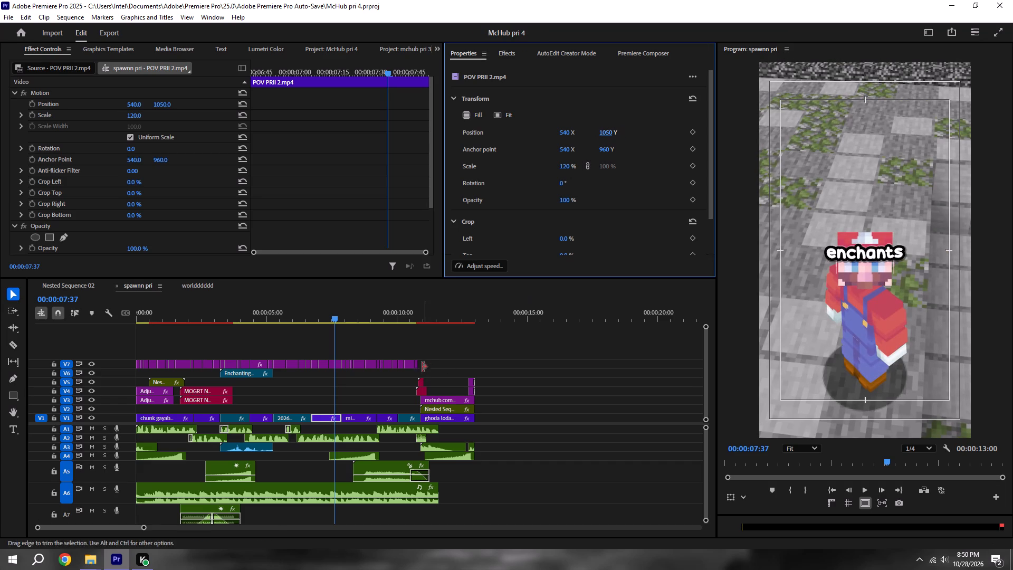
Set the vertical position of POV PRII 2.mp4 to 1060, and save.
click(607, 130)
key(BackSpace)
text(1060)
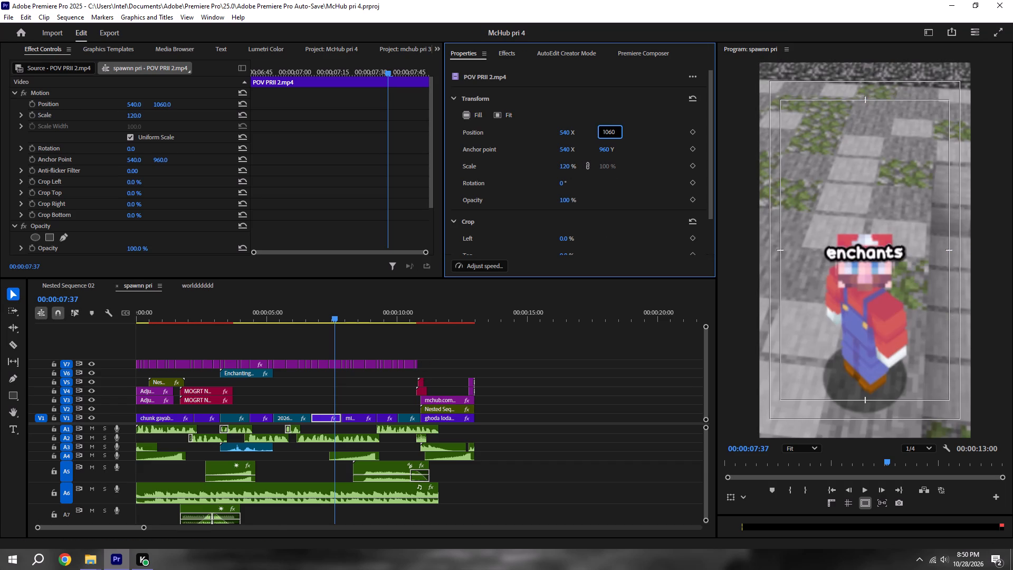
key(Return)
key(ctrl+s)
Play on to 00:00:09:31, apply the 05. Zoom In Center preset to povv bbag pri 2.mp4 on V1, and save.
key(space)
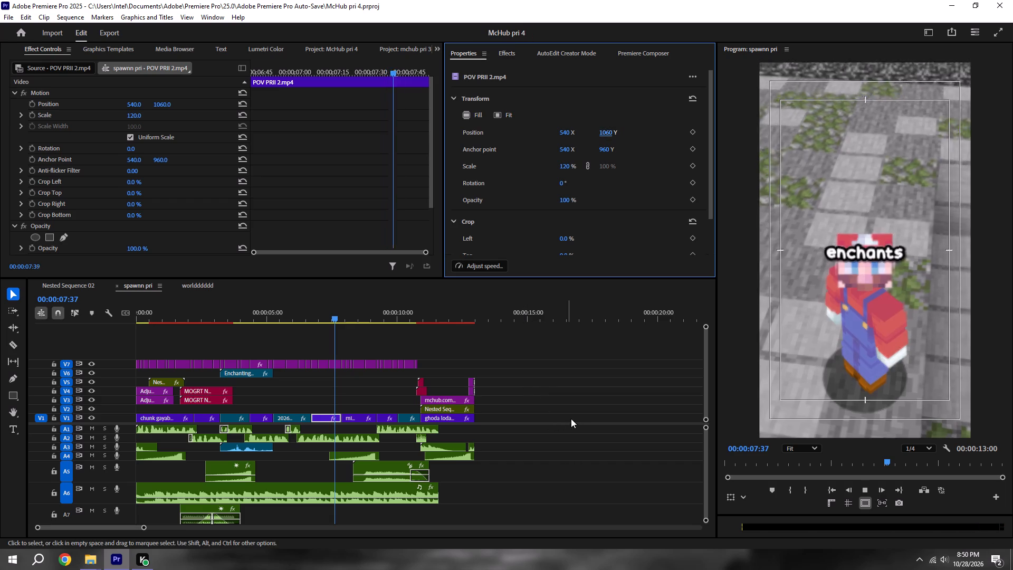
click(584, 416)
key(space)
key(space)
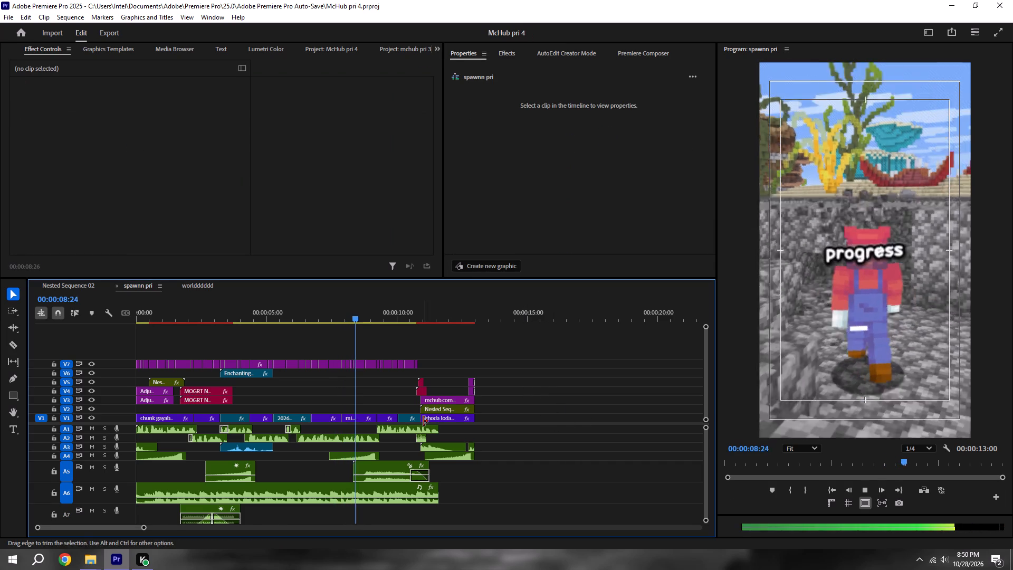
key(space)
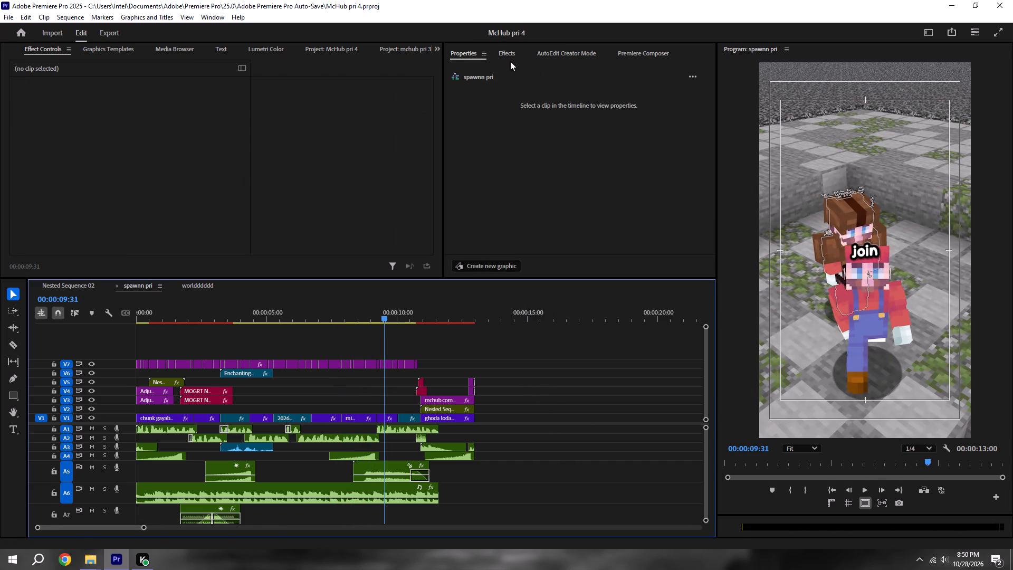
click(499, 56)
drag(505, 220, 385, 415)
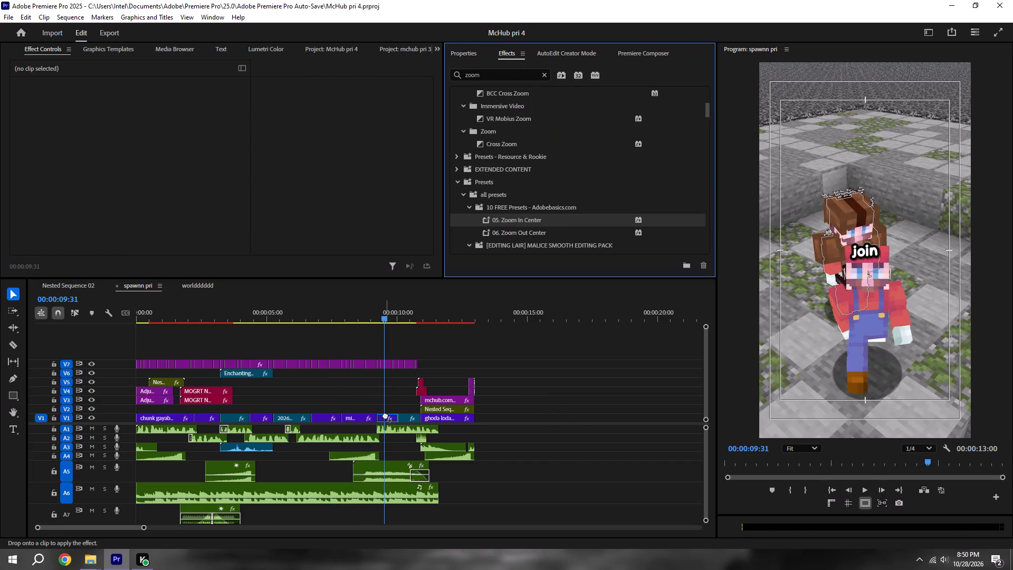
key(space)
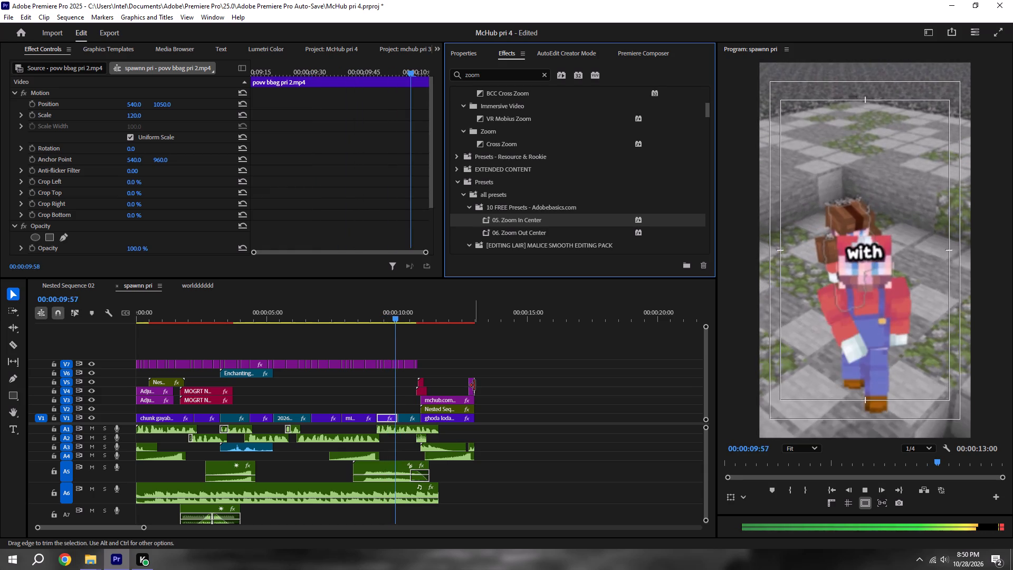
key(space)
key(space)
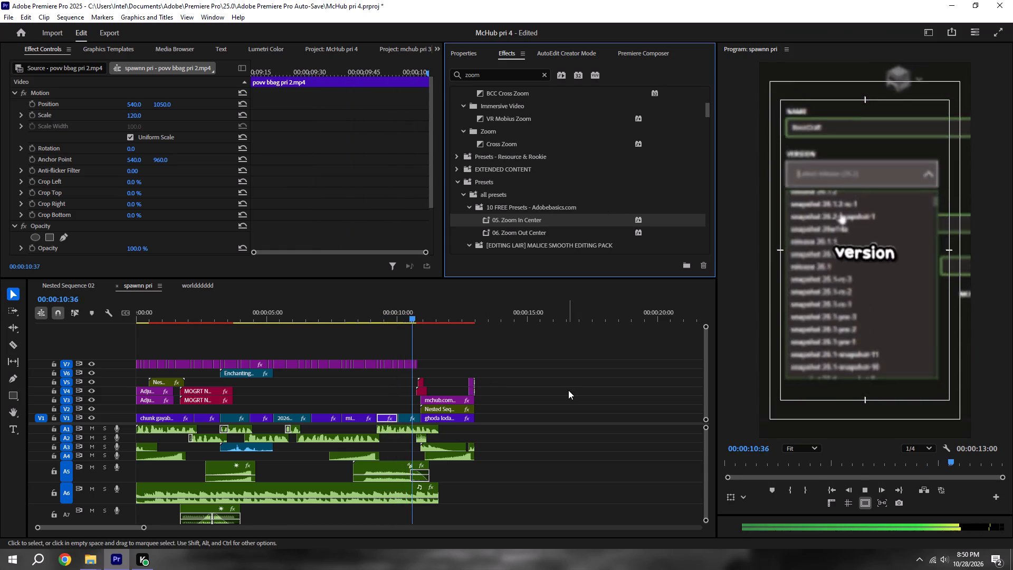
key(ctrl+s)
Remove the Transform (06. Zoom Out Center) effect from ghoda lodaaa.mp4 on V1, and save.
click(452, 417)
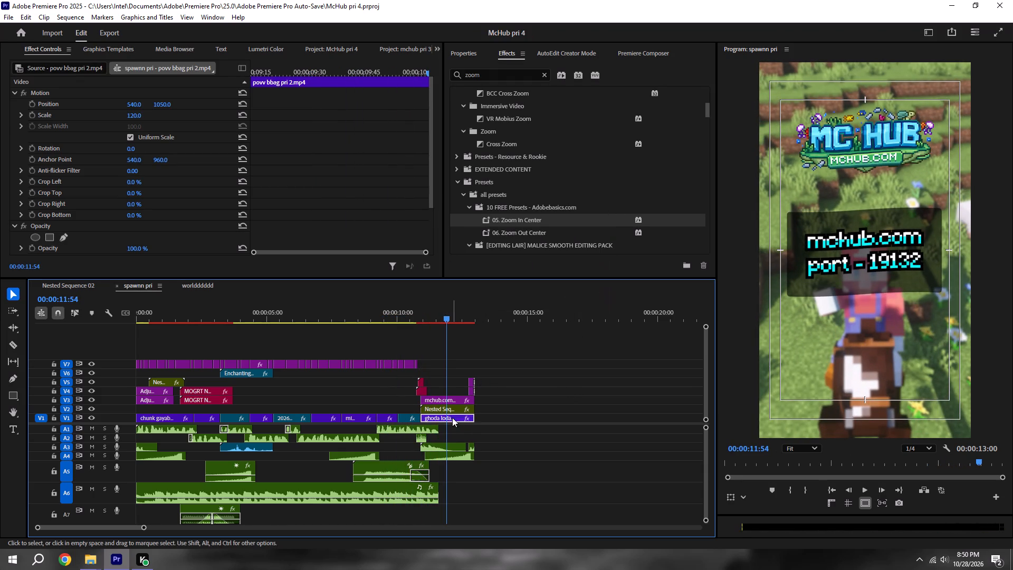
scroll(154, 216, down, 7)
click(114, 208)
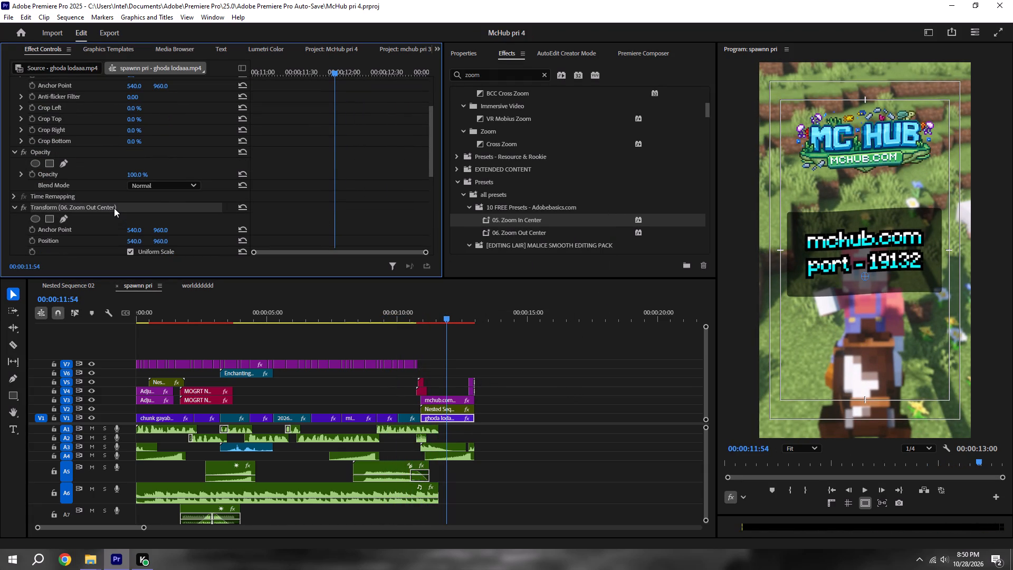
key(BackSpace)
key(ctrl+s)
Apply the 05. Zoom In Center preset to ghoda lodaaa.mp4 on V1, and save.
drag(527, 223, 435, 449)
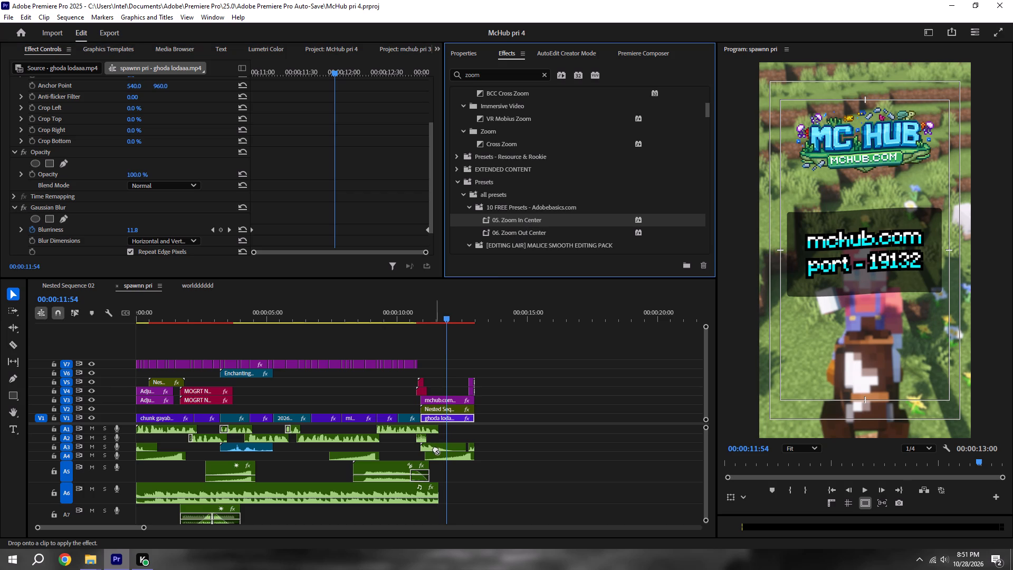
drag(435, 449, 448, 417)
drag(550, 430, 567, 434)
key(ctrl+s)
Play the whole spawnn pri sequence from the start to review the cuts, zooms and captions.
click(827, 484)
alt+scroll(650, 472, down, 4)
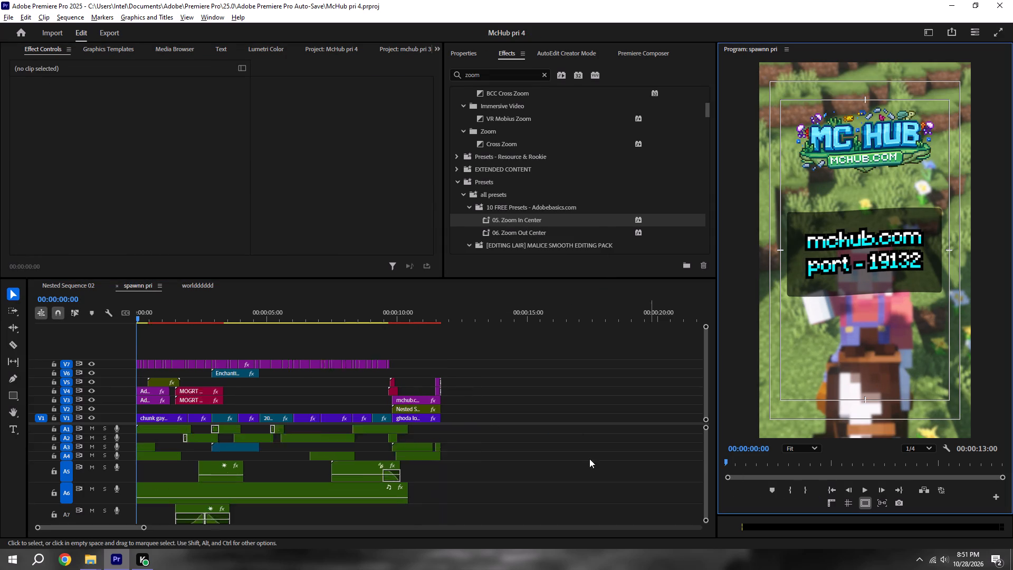
alt+scroll(589, 459, down, 2)
click(549, 433)
key(space)
alt+scroll(374, 436, up, 16)
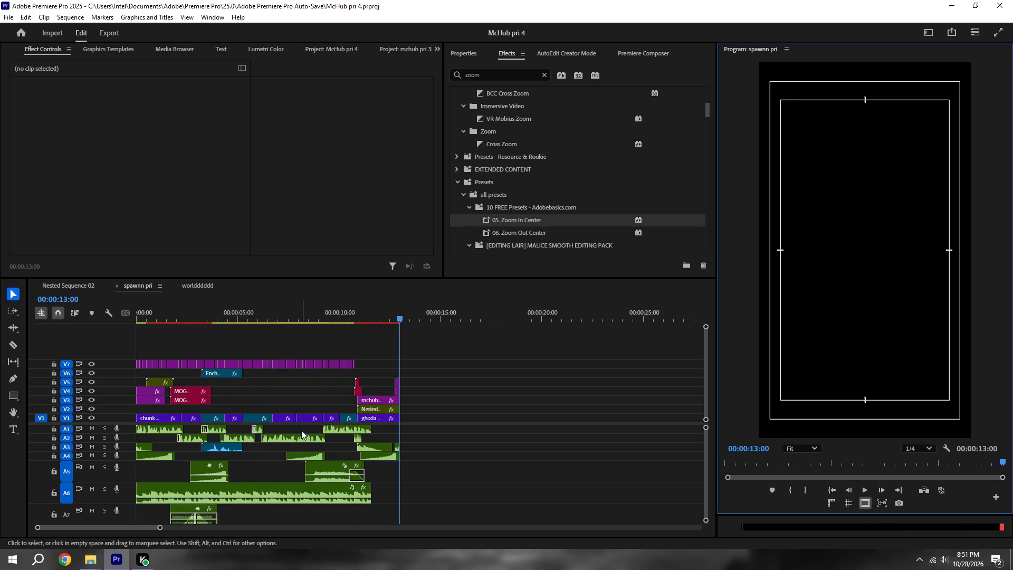
key(space)
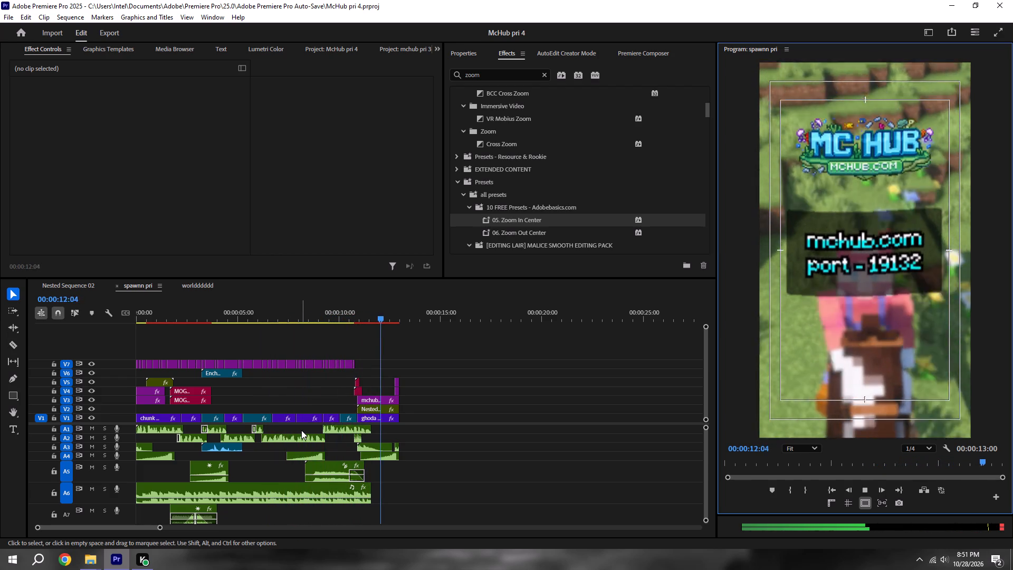
key(space)
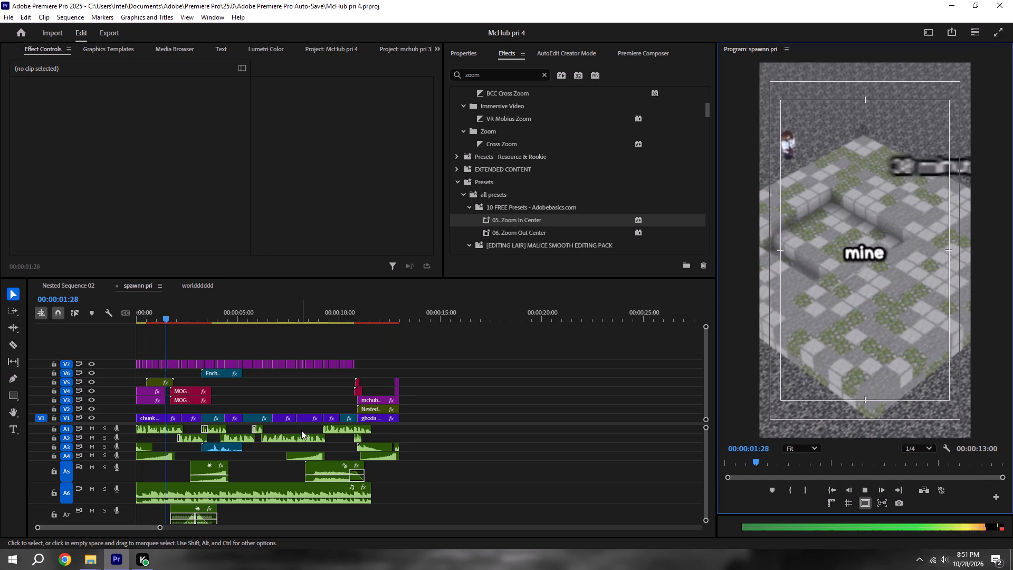
key(space)
Replay the opening from the start to 00:00:02:02 and examine the motion and caption timing.
click(826, 485)
key(space)
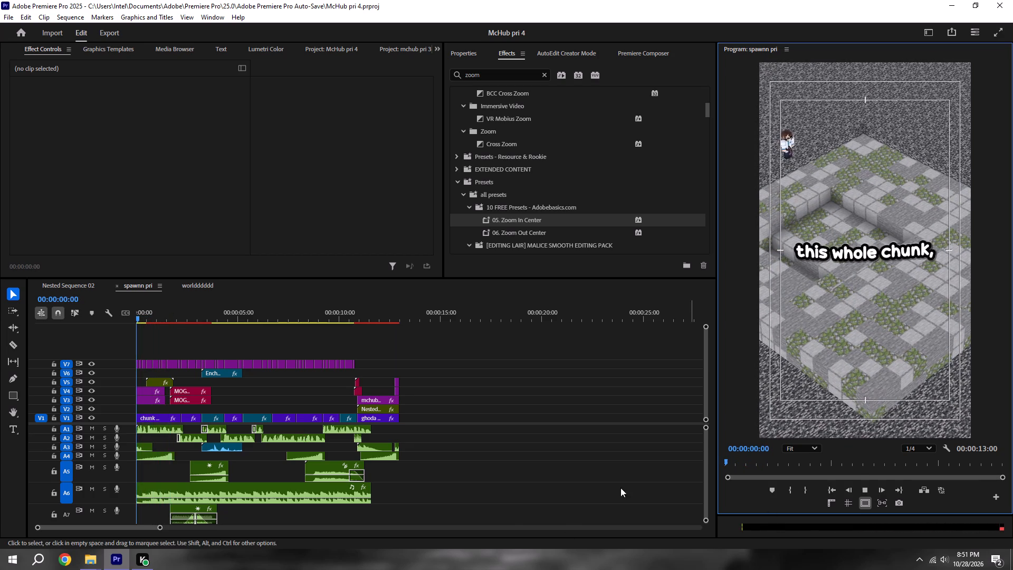
alt+scroll(269, 469, up, 17)
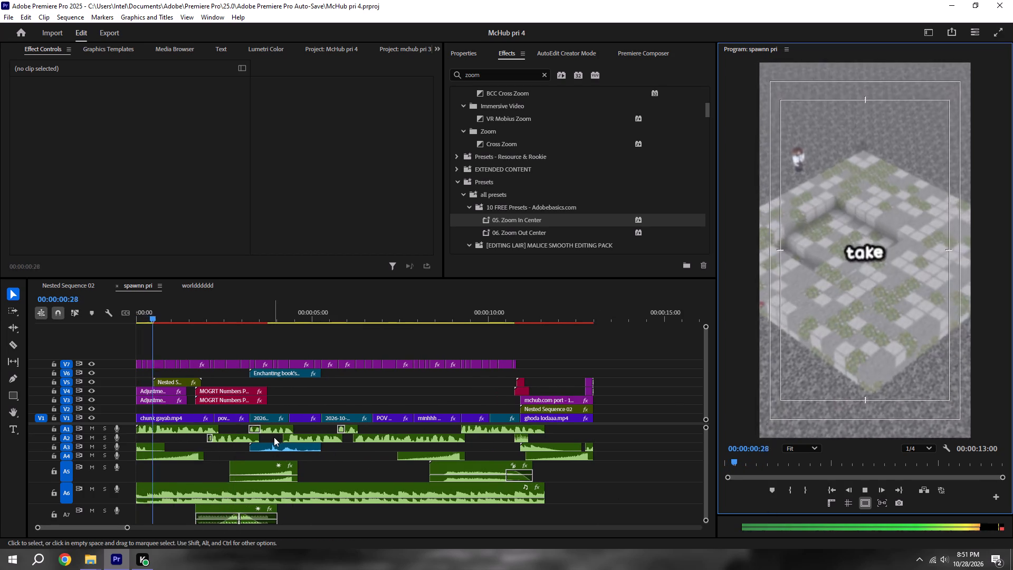
key(space)
alt+scroll(183, 388, up, 4)
scroll(183, 388, up, 2)
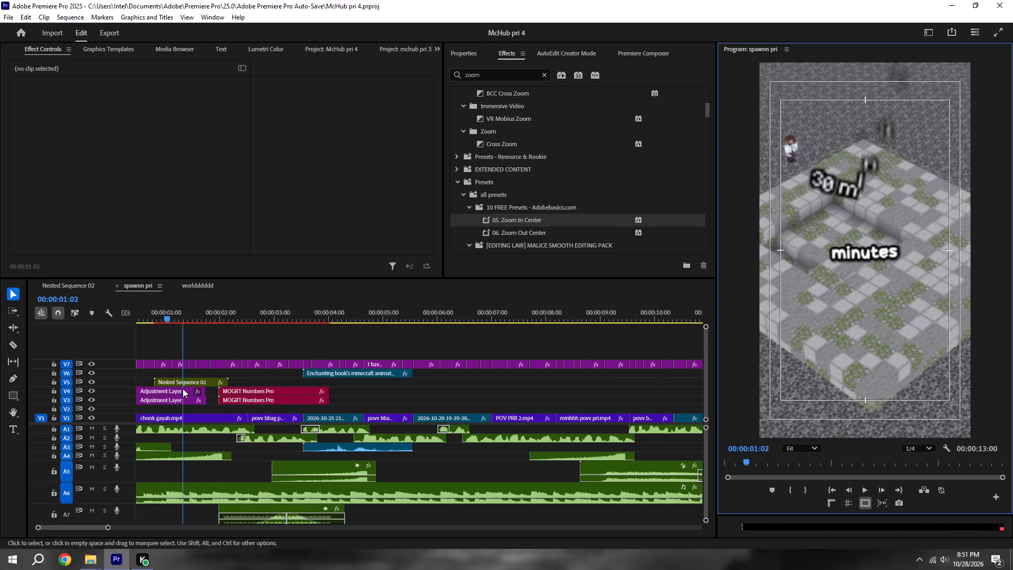
scroll(183, 388, up, 5)
key(space)
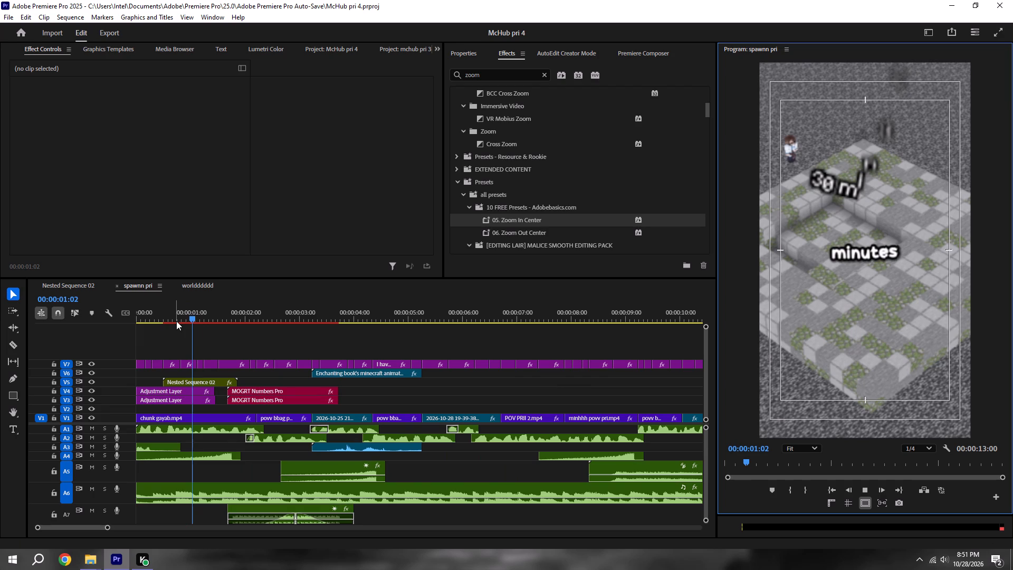
key(space)
key(space)
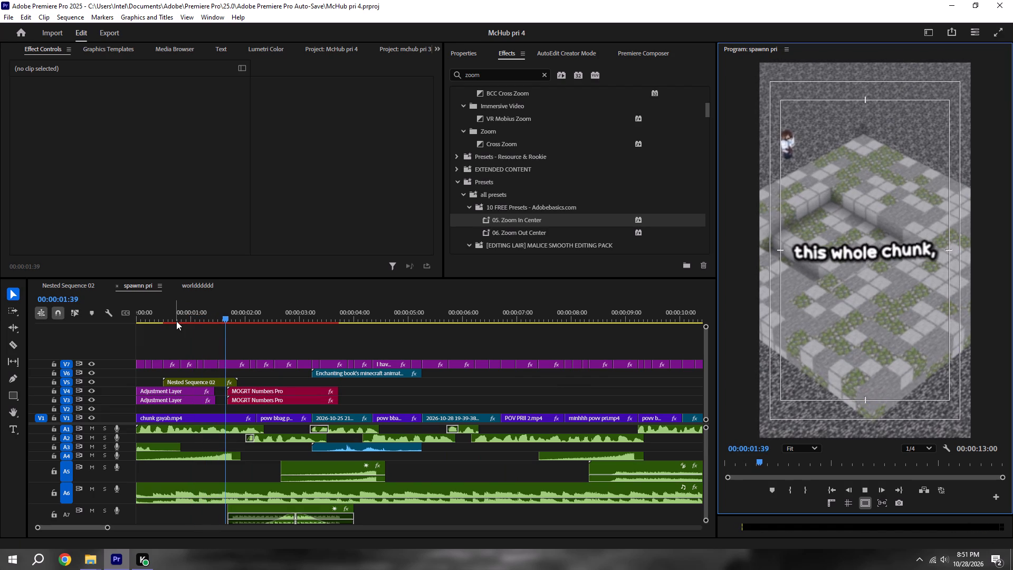
key(space)
Step frame by frame through the "this whole chunk," moment and place the playhead at 00:00:01:41, where the MOGRT Numbers Pro clips start.
alt+scroll(231, 337, up, 5)
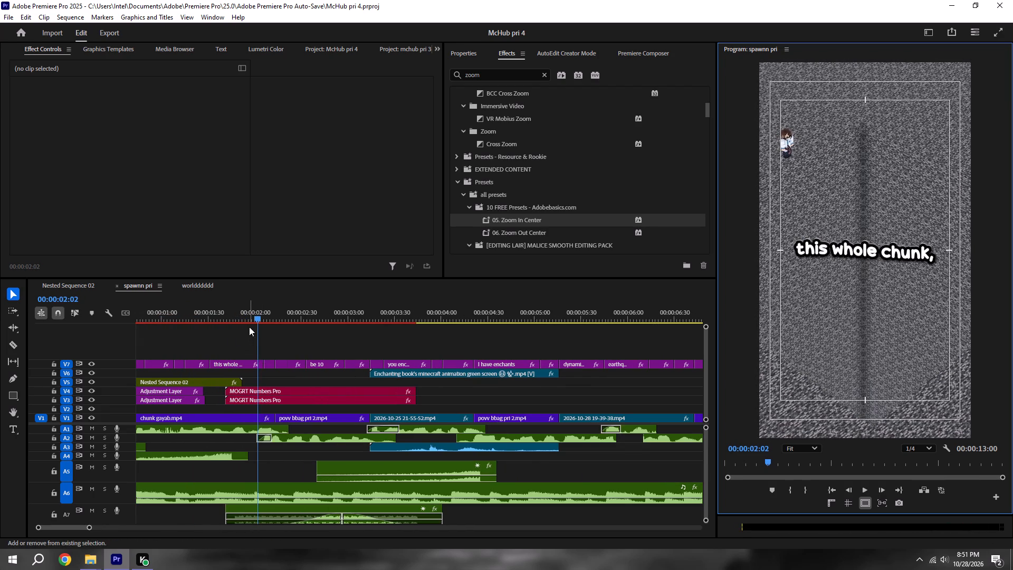
shift+click(249, 326)
shift+click(245, 320)
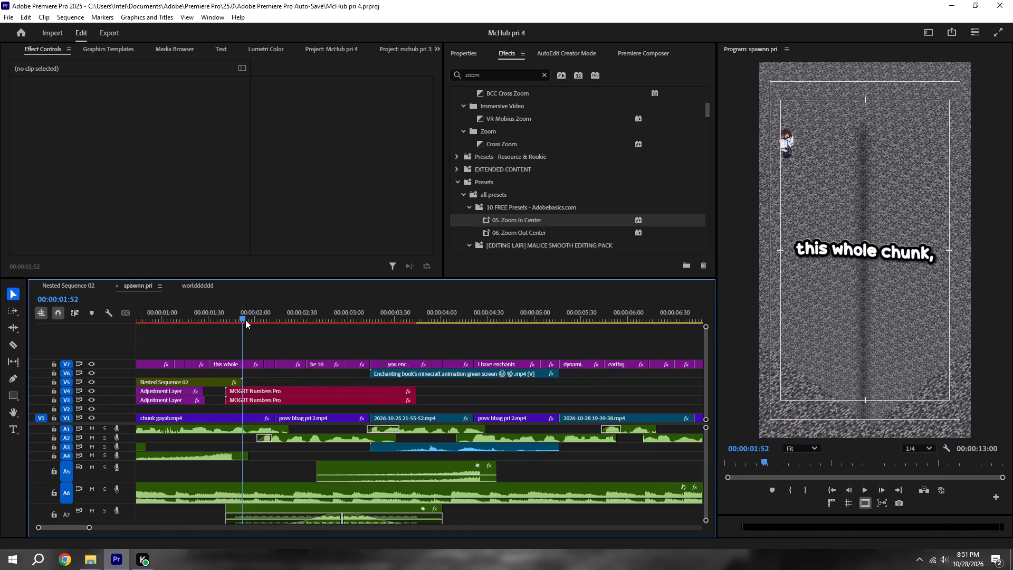
key(Left)
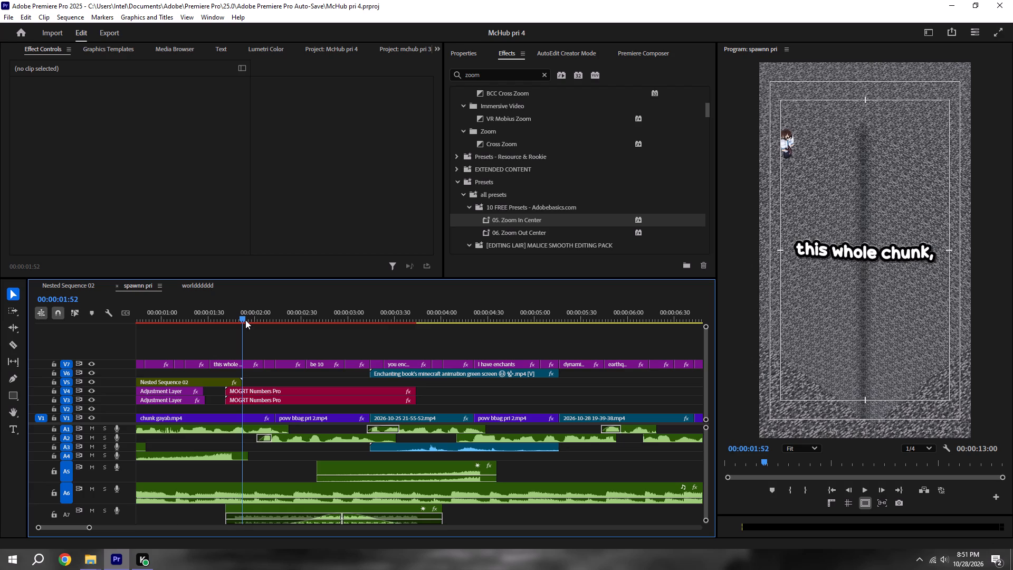
click(844, 259)
key(Left)
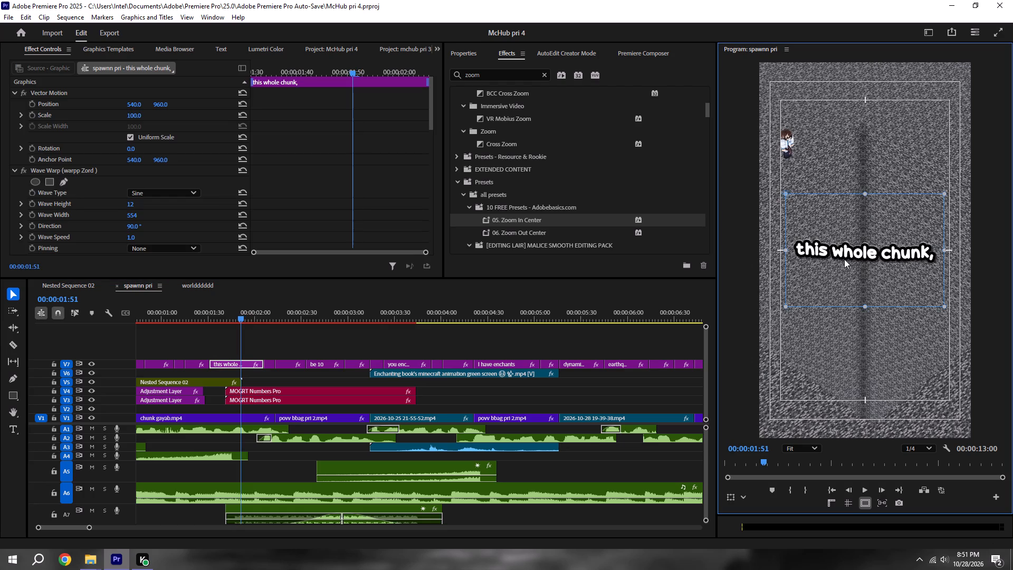
key(Left)
key(Left)
key(Left)
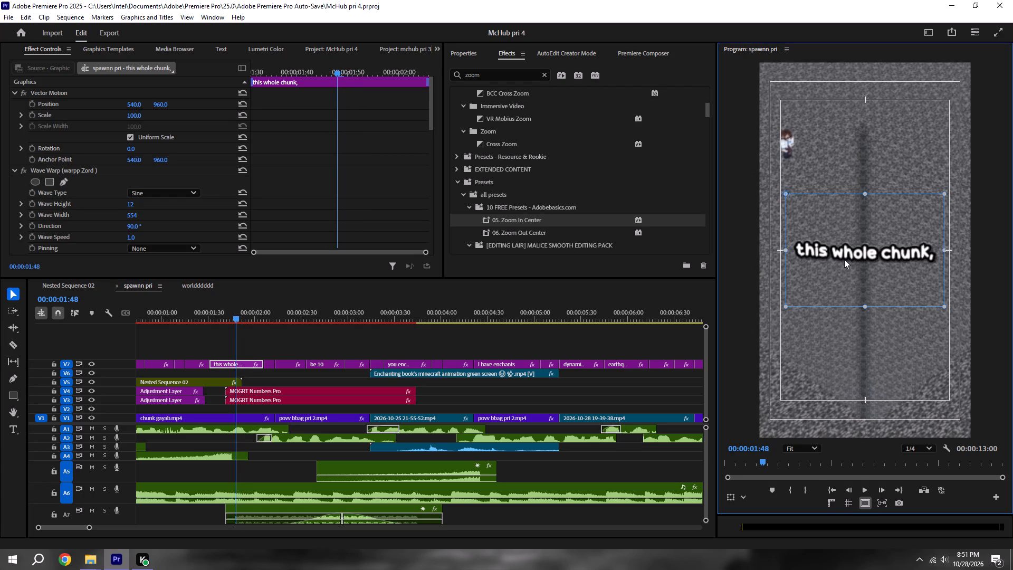
key(Left)
key(Left)
key(Left)
key(Left)
key(Left)
key(Left)
key(Left)
key(Left)
key(Left)
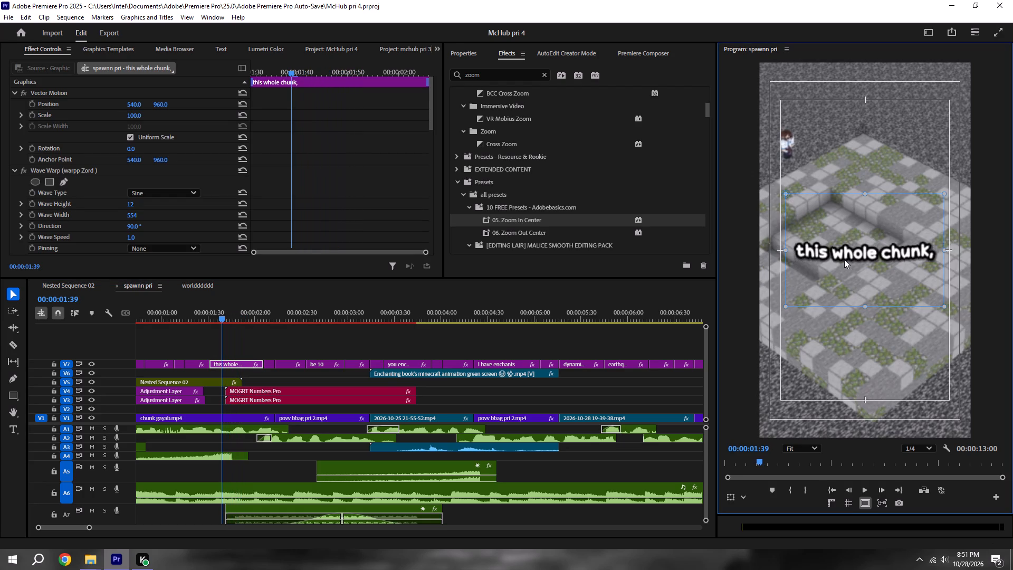
key(Right)
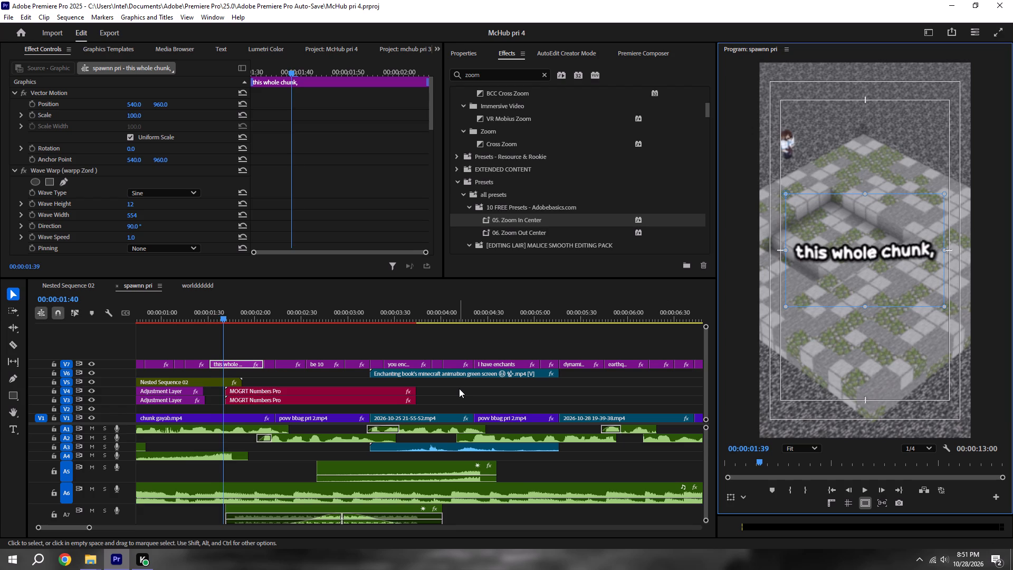
key(Right)
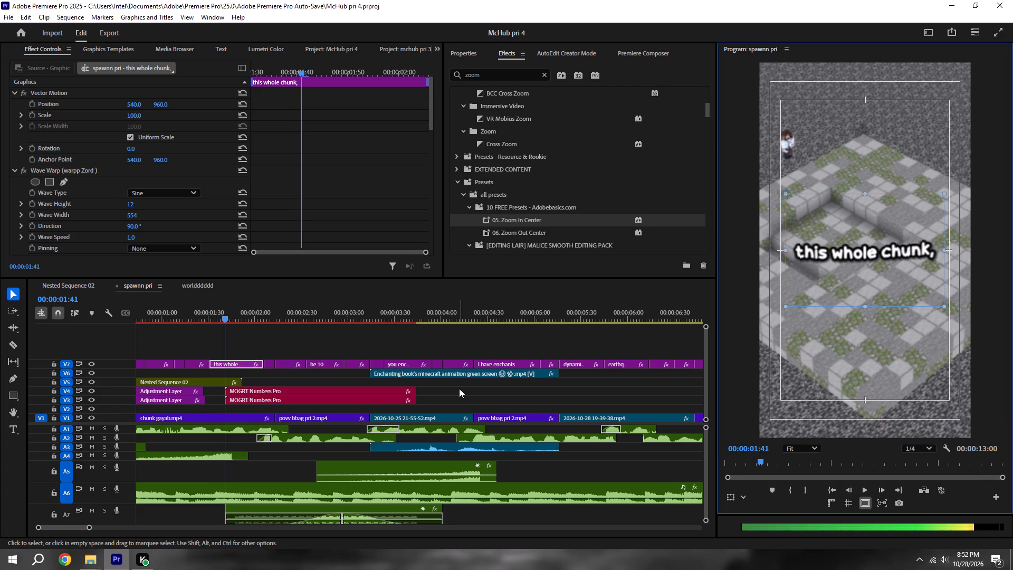
click(259, 457)
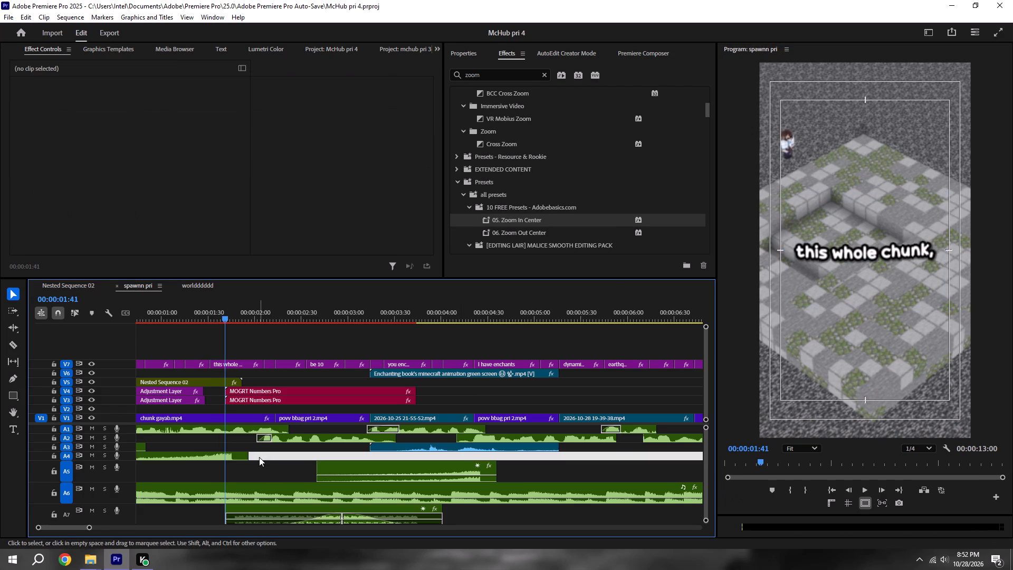
key(ctrl+s)
alt+scroll(259, 457, down, 10)
key(ctrl+s)
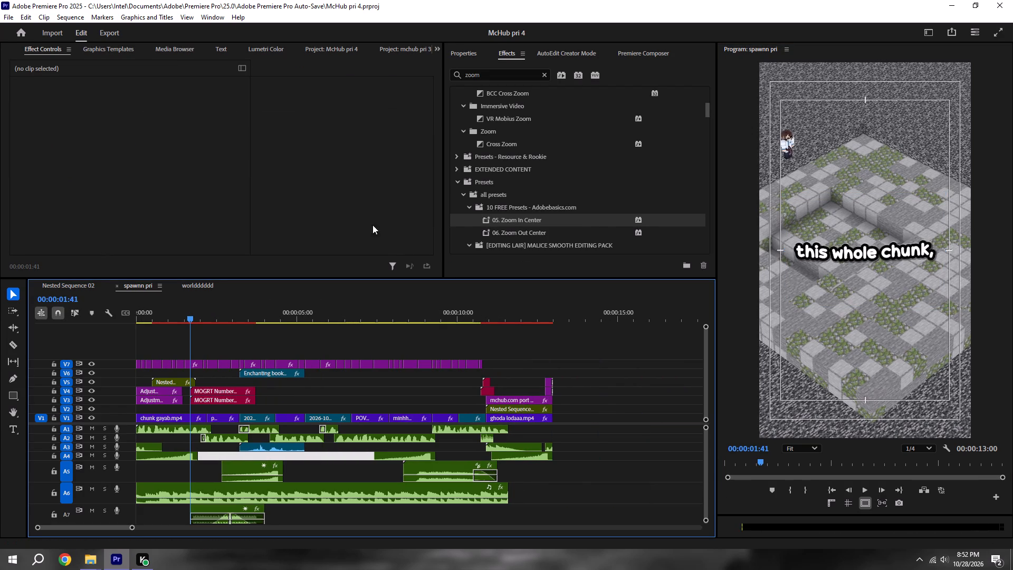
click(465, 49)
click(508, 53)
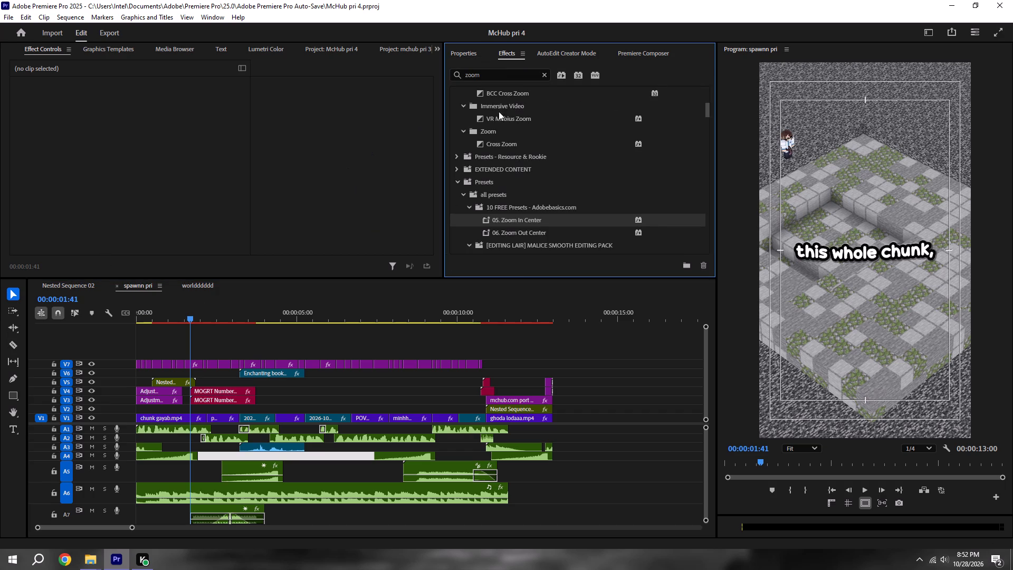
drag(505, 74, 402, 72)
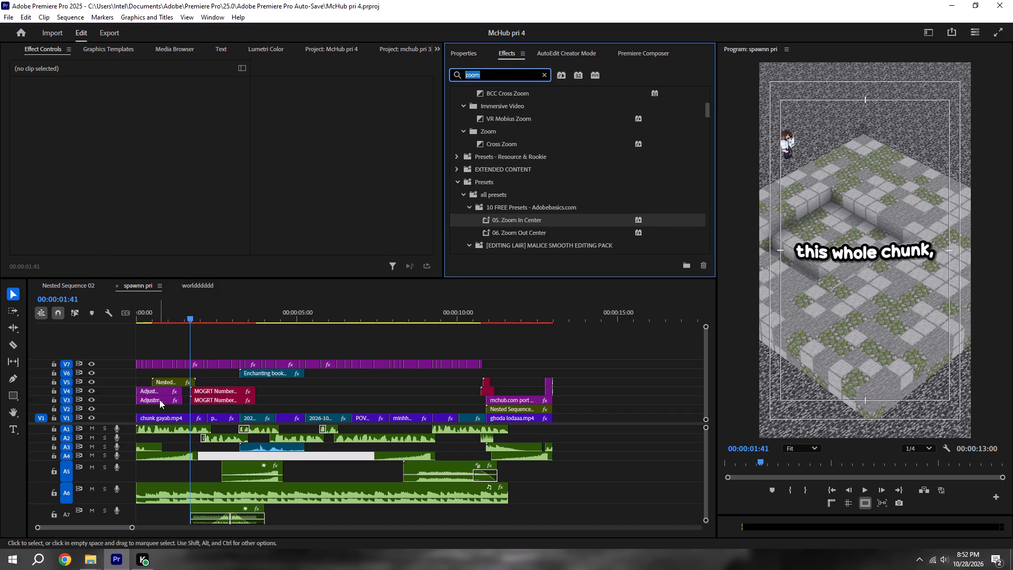
Duplicate the Adjustment Layer from V3 onto V2 starting at 00:00:01:41, and play it back.
alt+drag(159, 400, 211, 411)
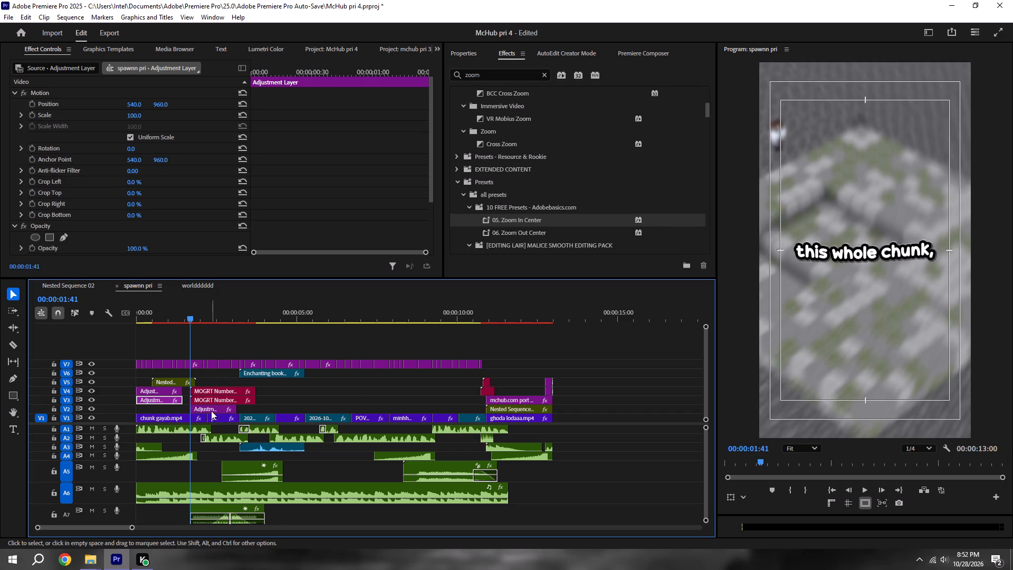
key(space)
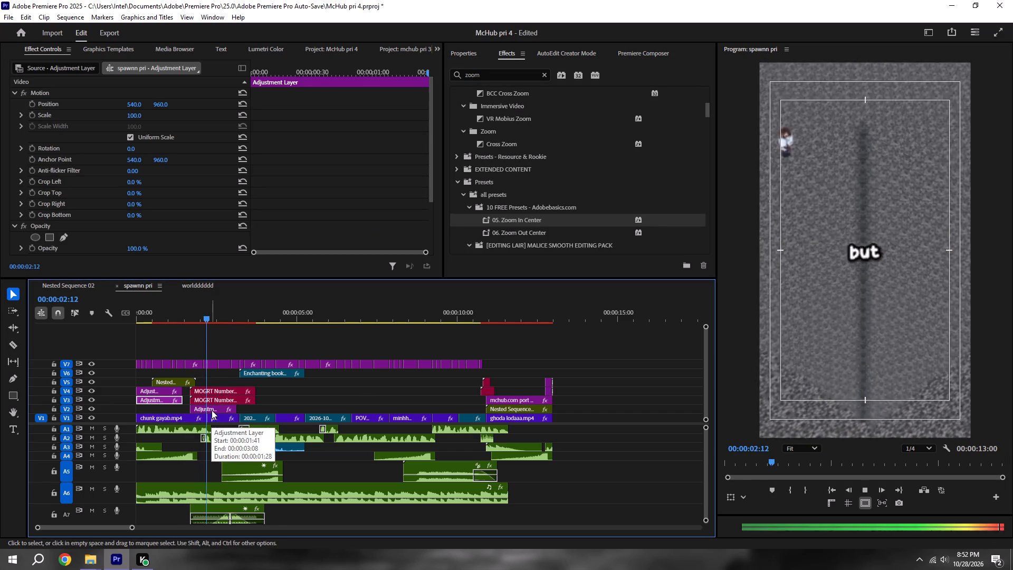
key(space)
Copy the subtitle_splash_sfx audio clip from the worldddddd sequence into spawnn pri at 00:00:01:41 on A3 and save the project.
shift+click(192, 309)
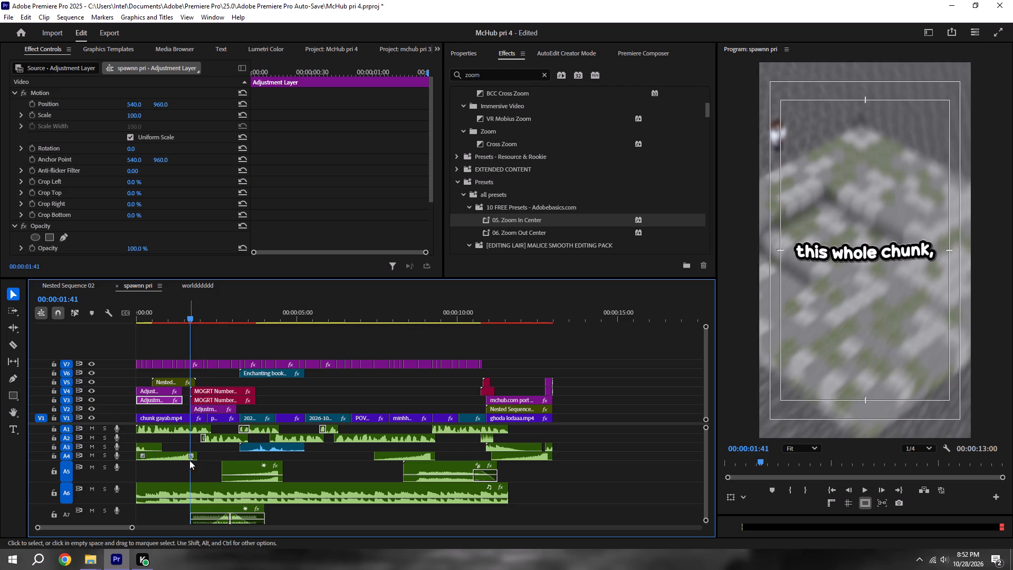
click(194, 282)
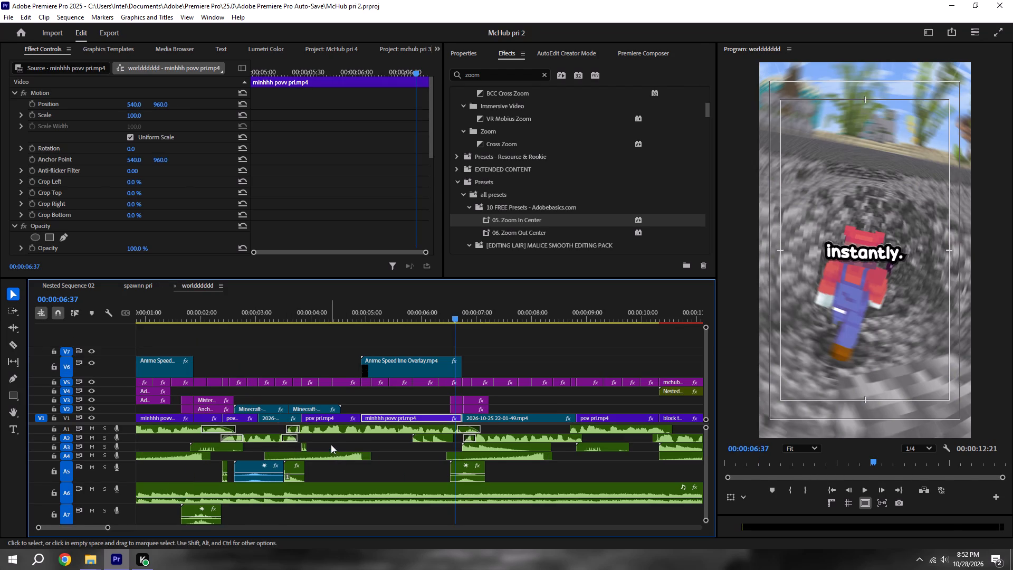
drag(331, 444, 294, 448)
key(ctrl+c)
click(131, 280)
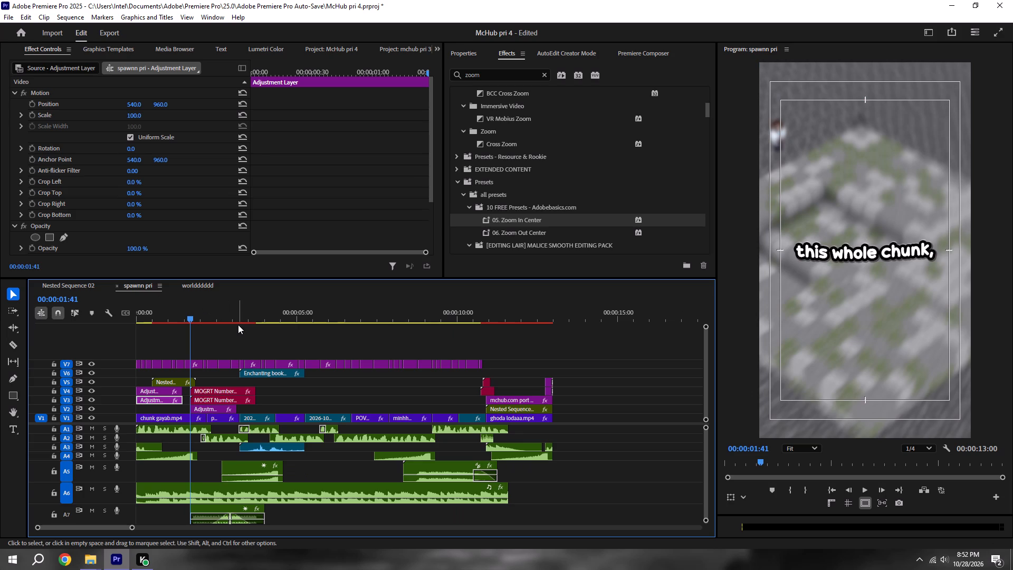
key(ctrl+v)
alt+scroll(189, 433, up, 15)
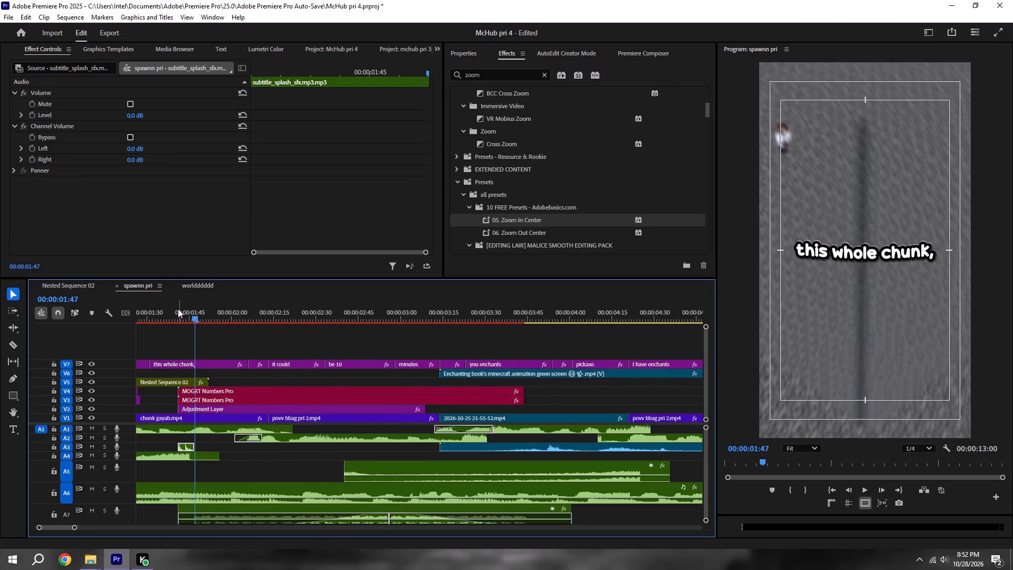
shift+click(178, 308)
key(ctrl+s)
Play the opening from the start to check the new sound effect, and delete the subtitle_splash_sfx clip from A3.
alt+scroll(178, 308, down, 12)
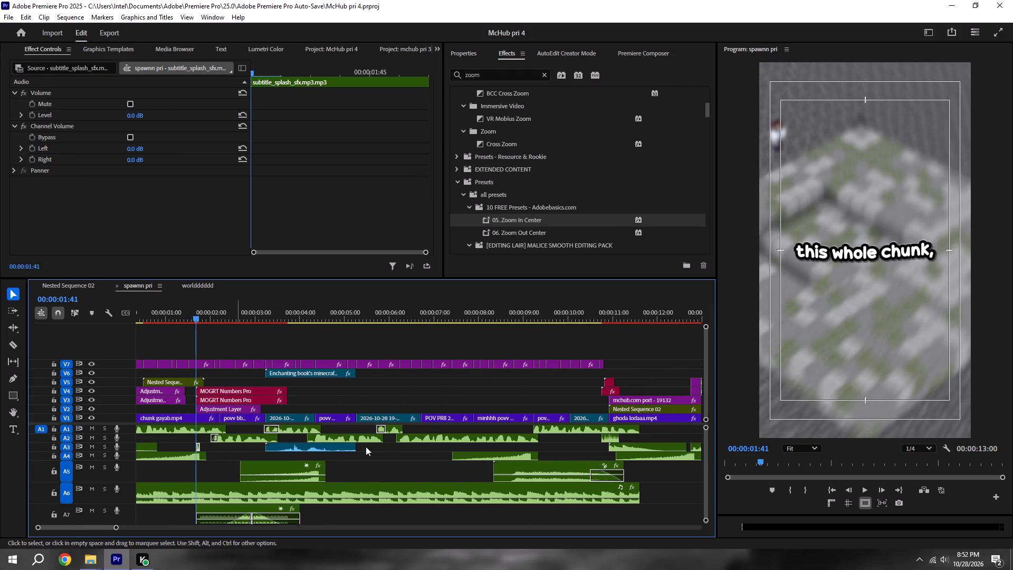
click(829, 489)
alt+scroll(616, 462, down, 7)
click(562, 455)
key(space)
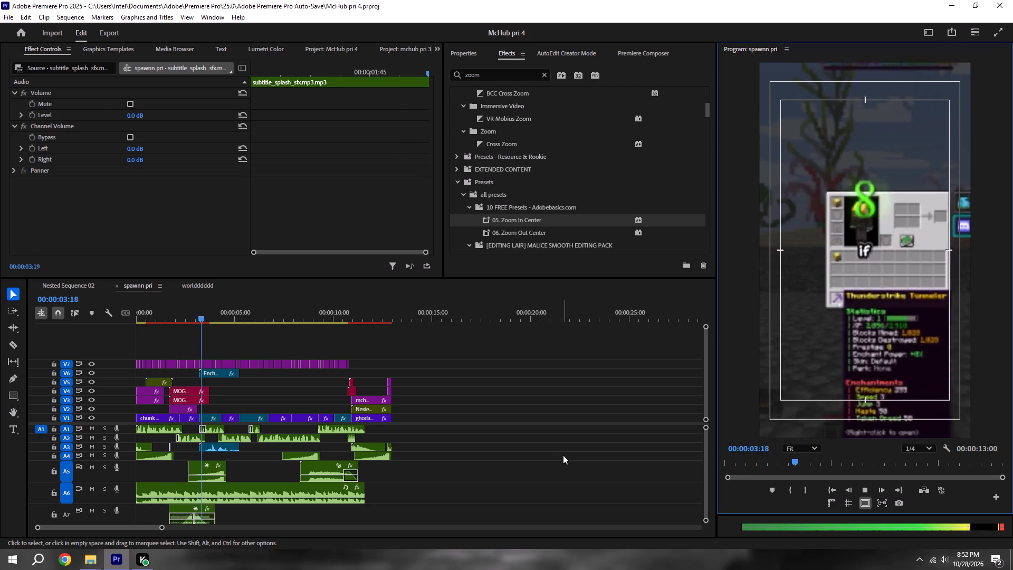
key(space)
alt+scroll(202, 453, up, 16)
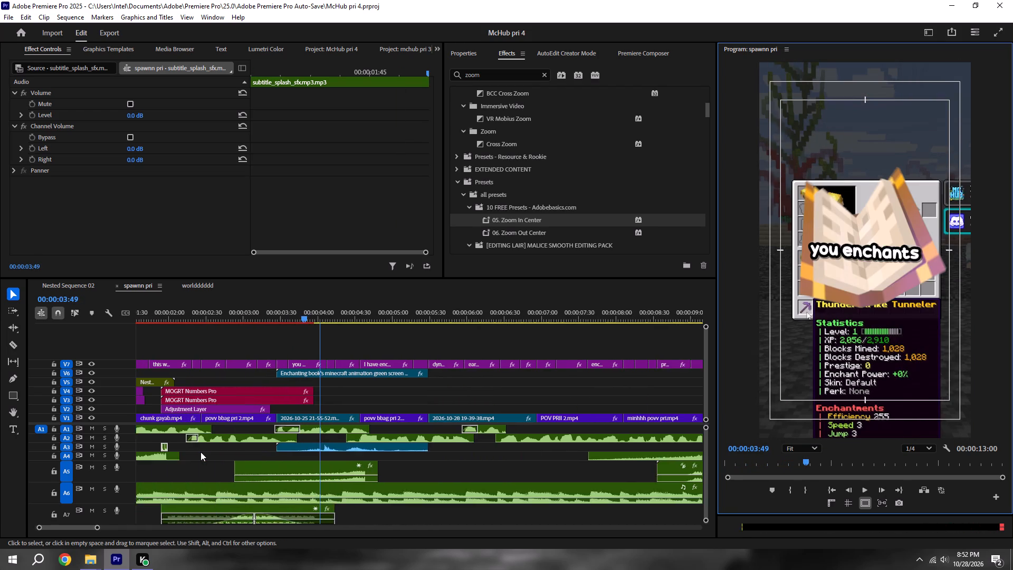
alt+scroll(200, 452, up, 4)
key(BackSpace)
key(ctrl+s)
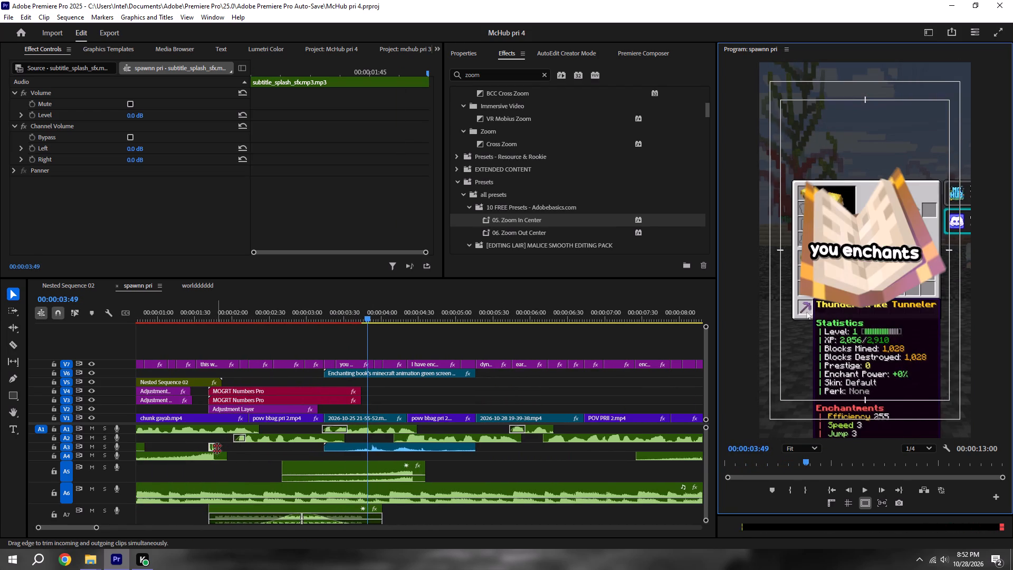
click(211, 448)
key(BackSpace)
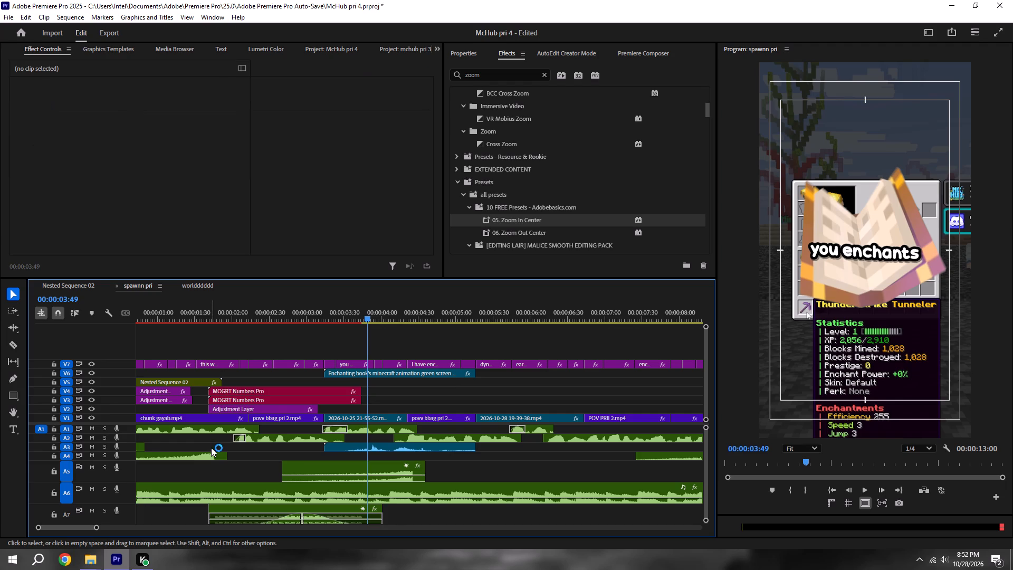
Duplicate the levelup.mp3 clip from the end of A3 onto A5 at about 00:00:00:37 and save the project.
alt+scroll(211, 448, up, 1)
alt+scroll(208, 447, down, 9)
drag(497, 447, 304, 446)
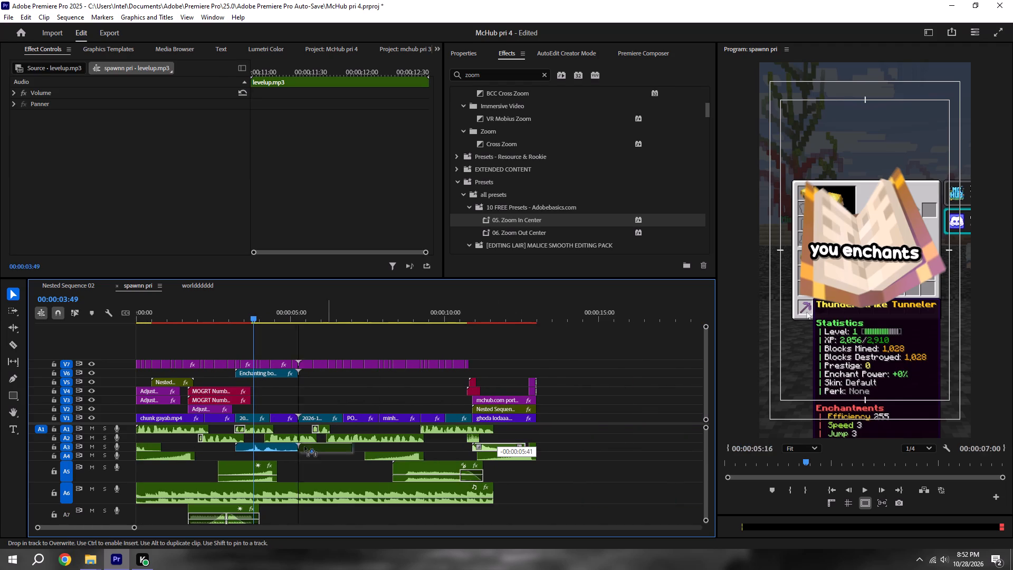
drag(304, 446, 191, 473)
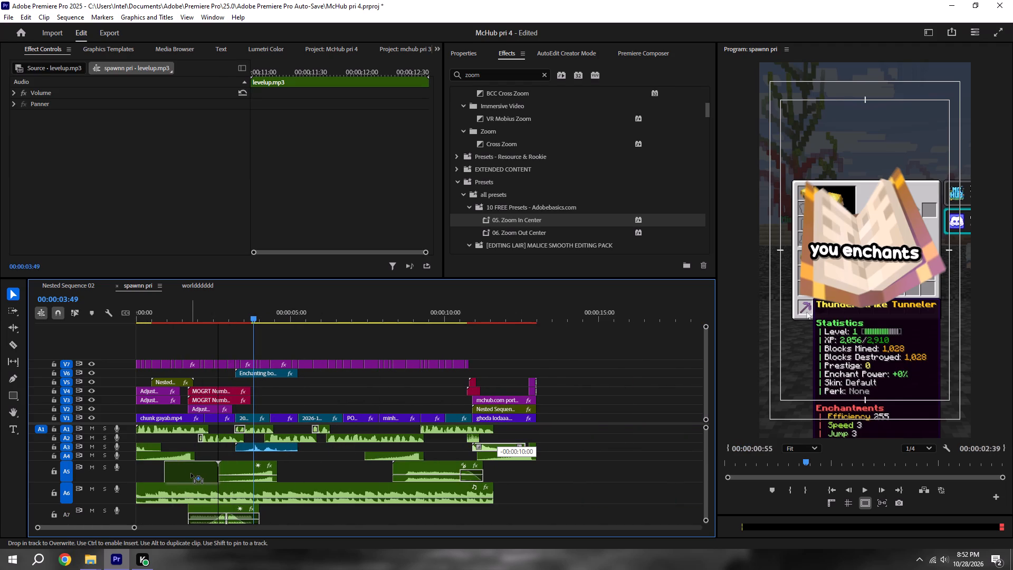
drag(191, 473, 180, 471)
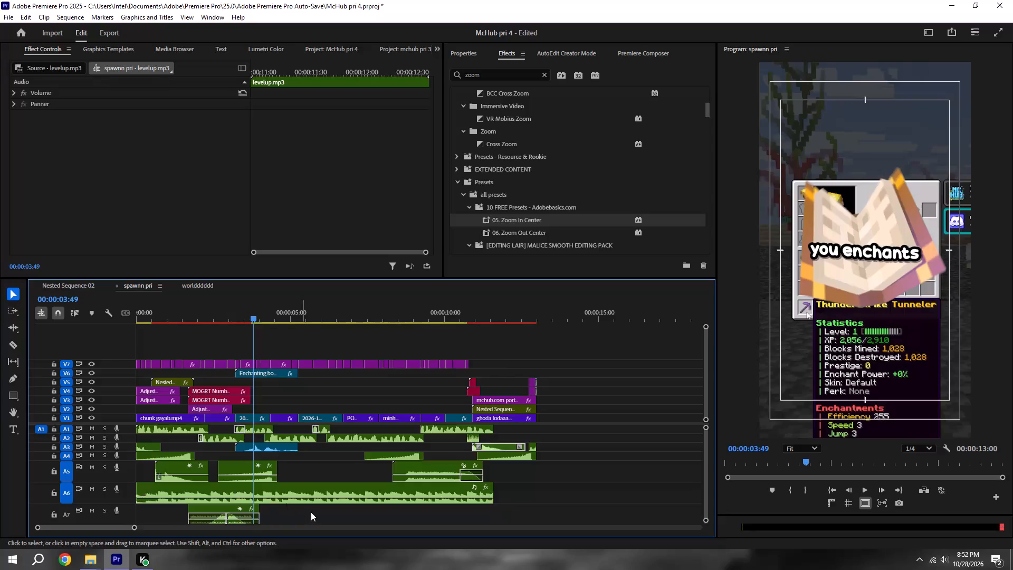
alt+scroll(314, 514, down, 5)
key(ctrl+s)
Reduce the audio track heights and move the 08 Perfidia 4.mp3 music clip down to A8, starting at 00:00:00:00.
drag(704, 426, 704, 363)
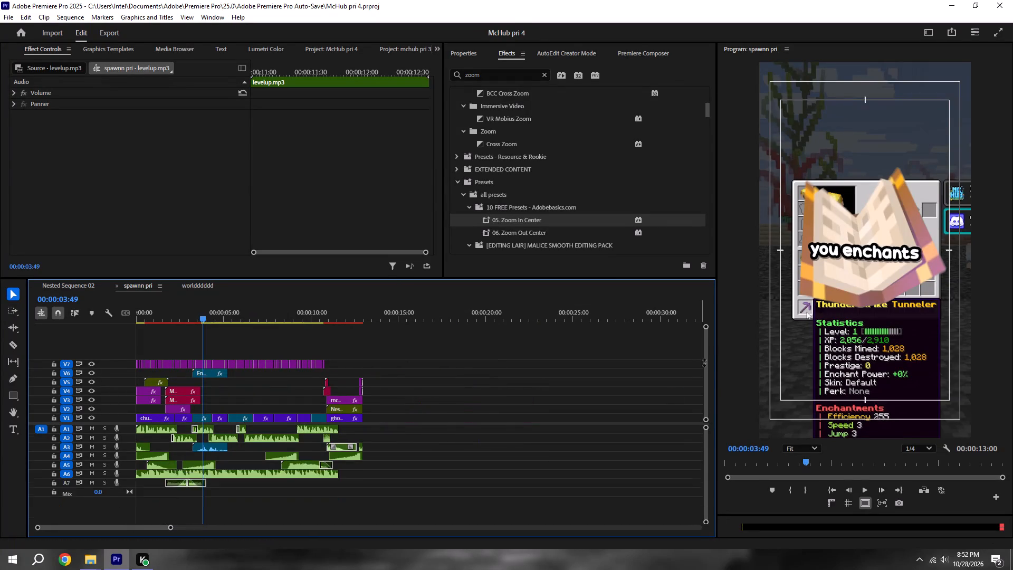
drag(704, 363, 709, 358)
drag(259, 486, 253, 520)
alt+scroll(162, 471, up, 10)
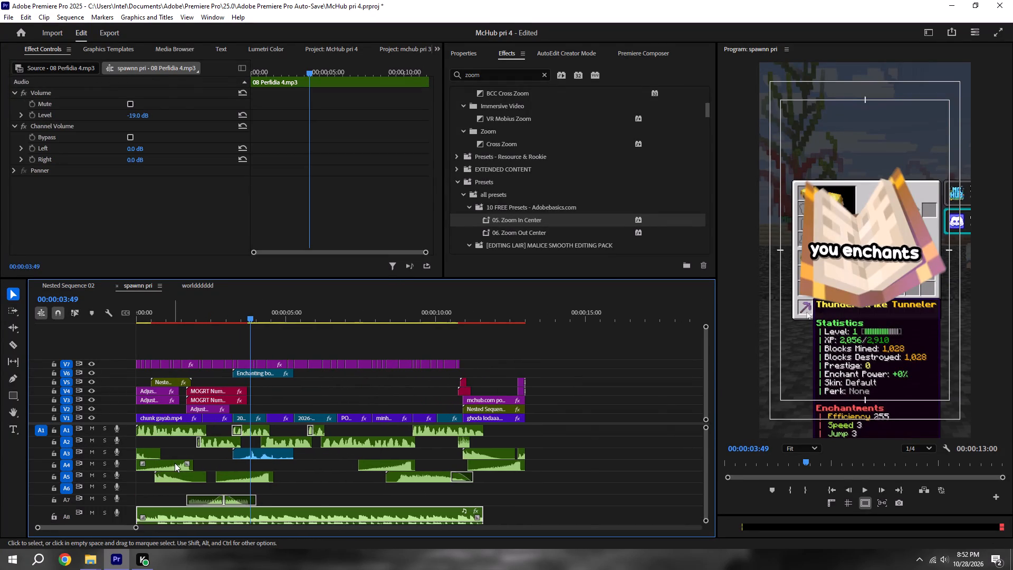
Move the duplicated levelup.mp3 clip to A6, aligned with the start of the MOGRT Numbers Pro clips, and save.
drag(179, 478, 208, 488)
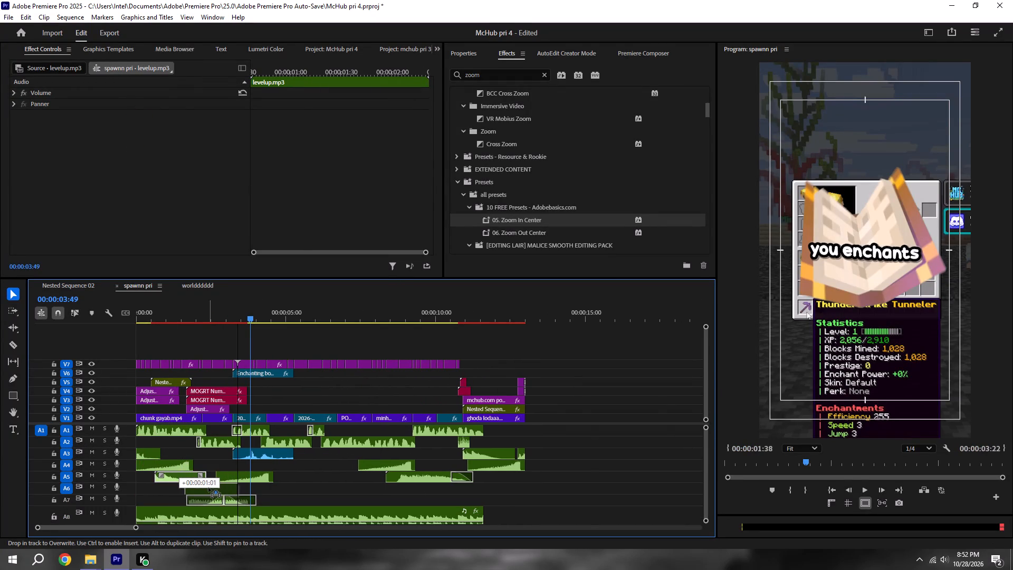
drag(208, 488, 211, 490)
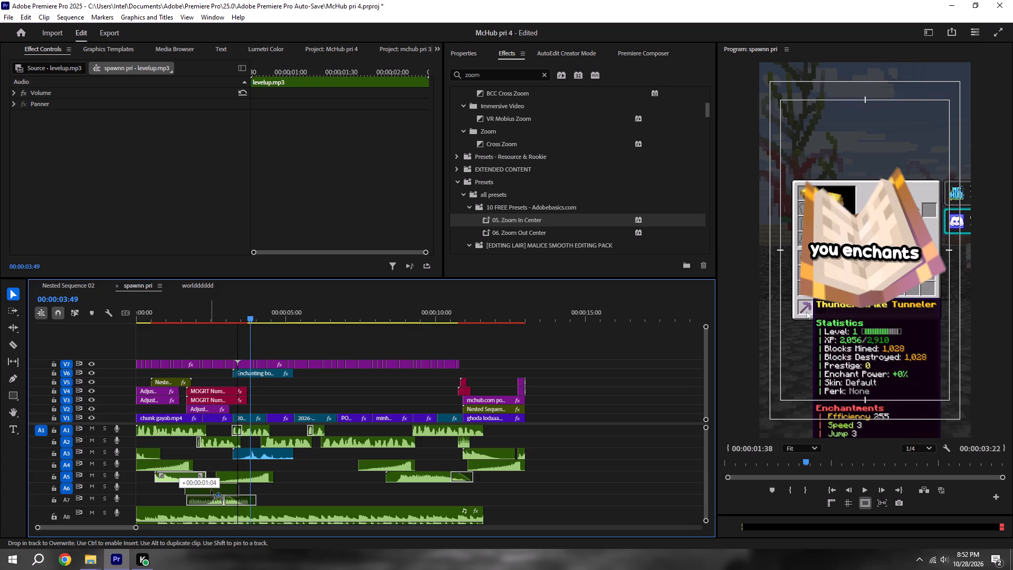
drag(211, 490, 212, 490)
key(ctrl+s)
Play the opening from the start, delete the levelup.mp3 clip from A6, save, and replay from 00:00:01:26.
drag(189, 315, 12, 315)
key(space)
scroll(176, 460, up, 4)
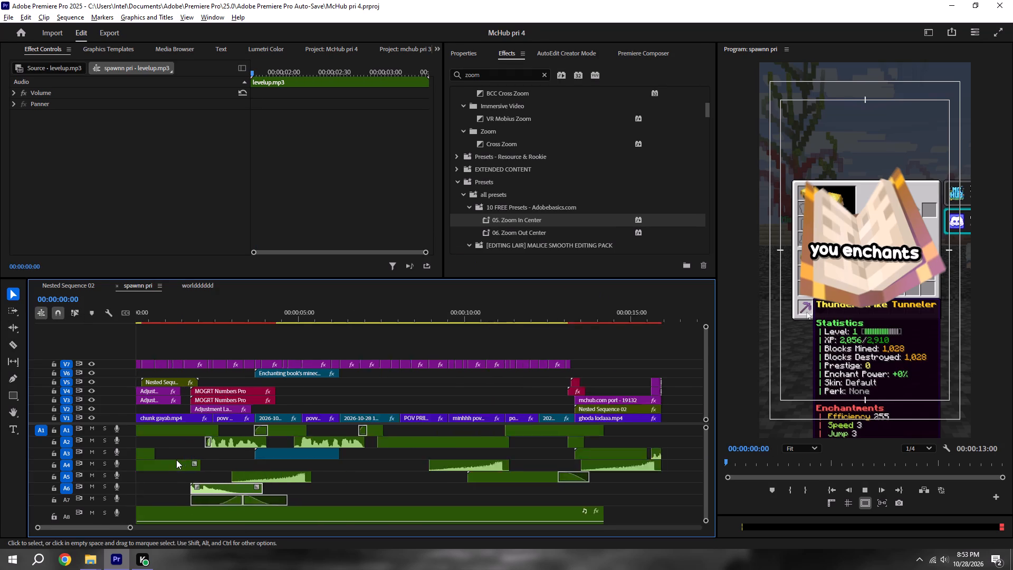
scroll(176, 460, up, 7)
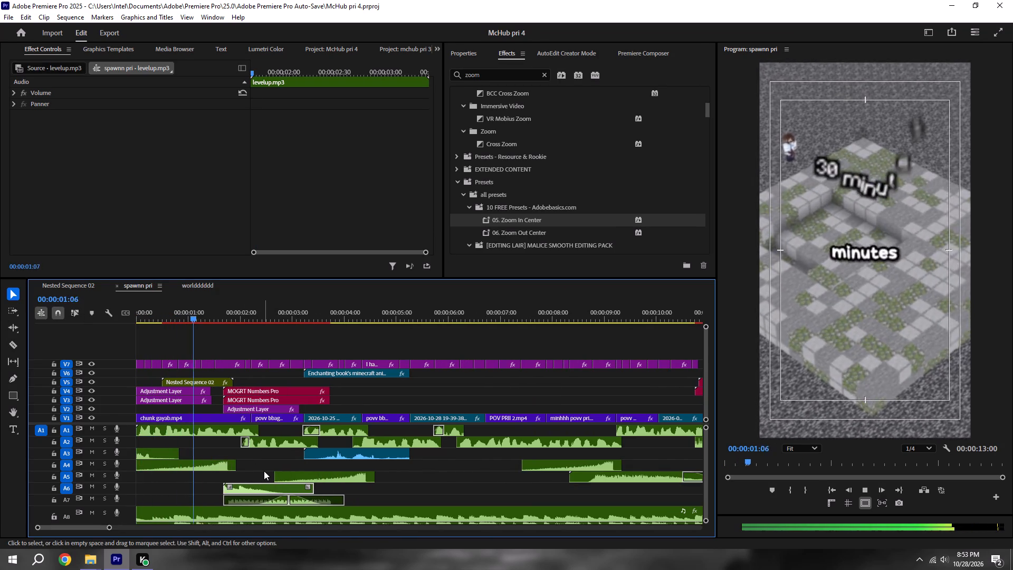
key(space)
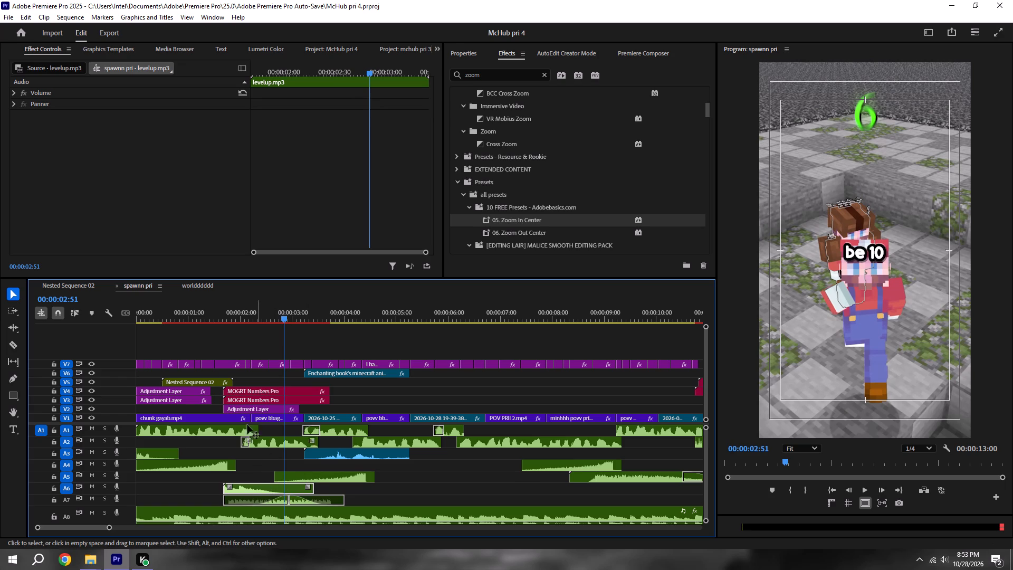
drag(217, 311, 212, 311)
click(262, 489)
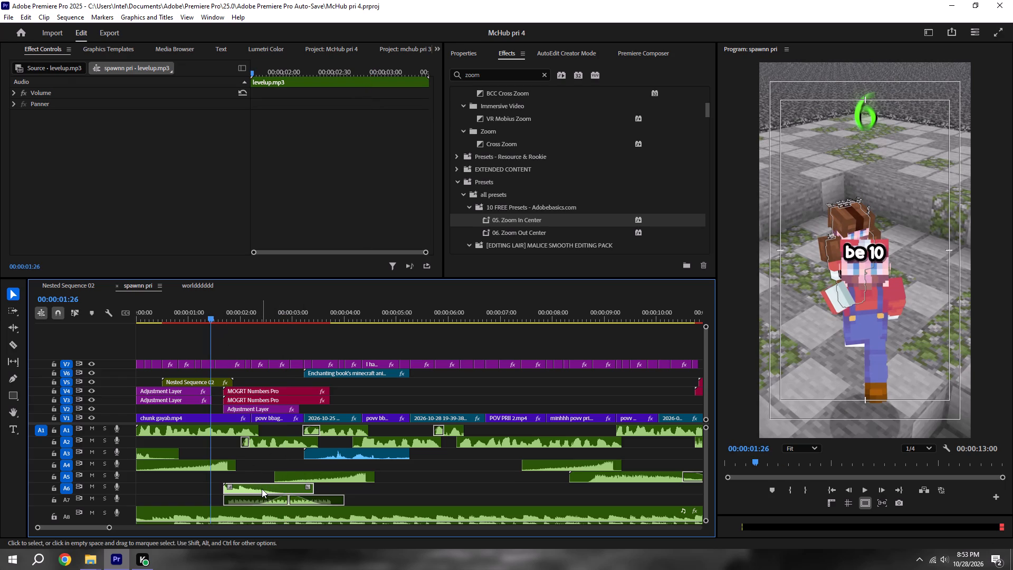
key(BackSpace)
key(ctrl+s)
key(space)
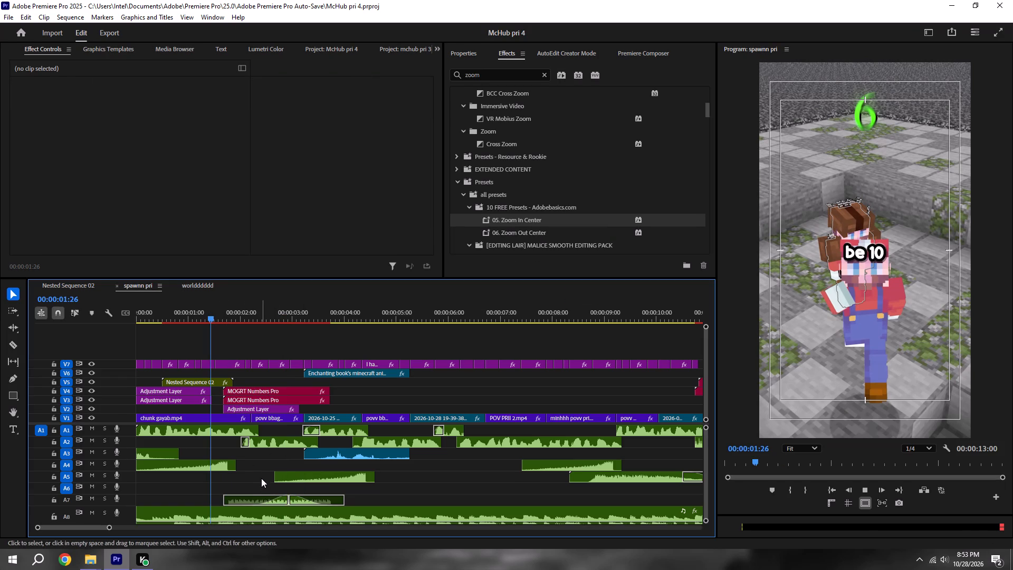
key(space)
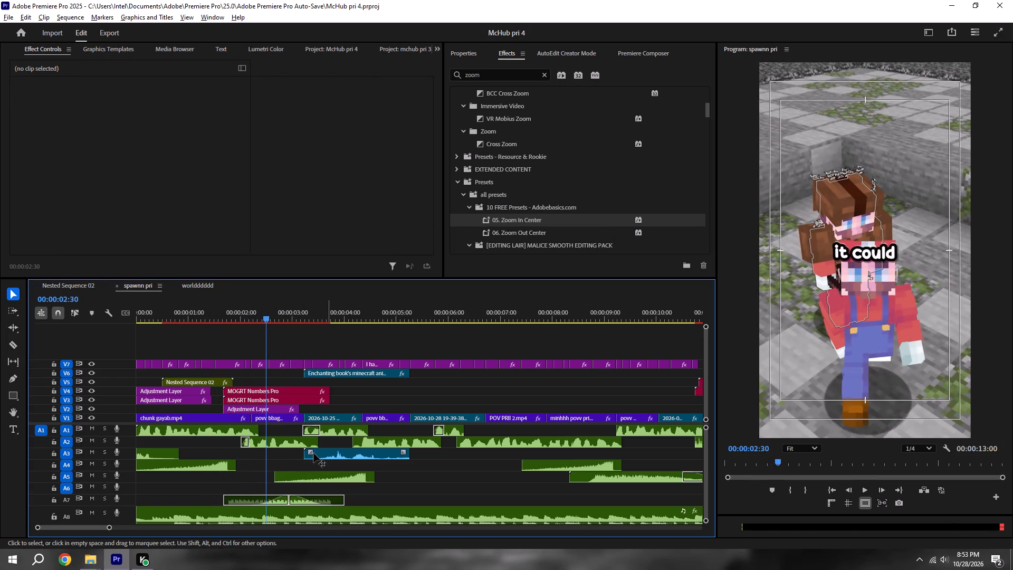
Place the playhead at 00:00:01:41 in spawnn pri, save, and copy the Smithing_Table.mp3 clip on A2 of the worldddddd sequence.
shift+click(224, 316)
alt+scroll(224, 316, down, 4)
key(ctrl+s)
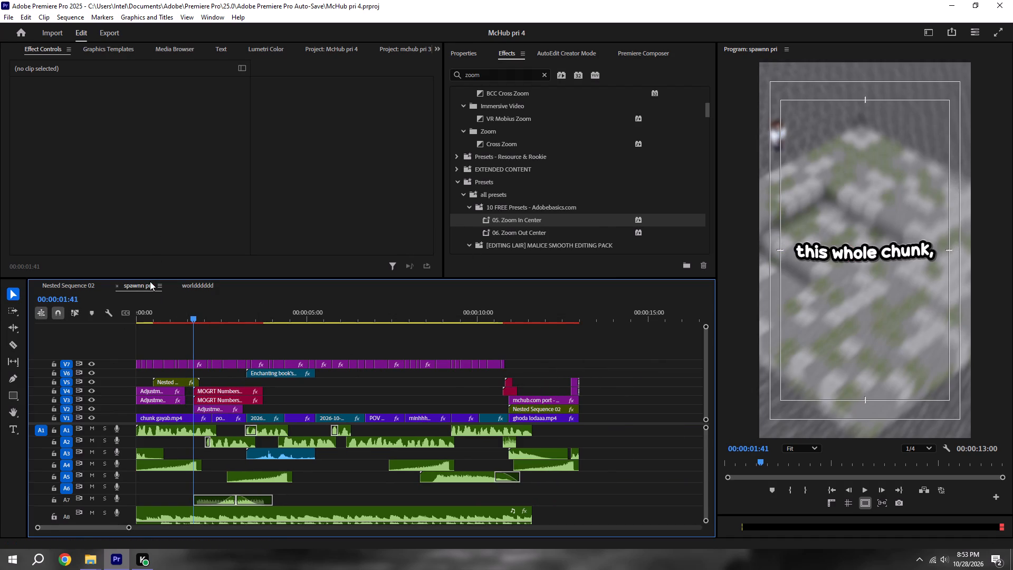
click(203, 287)
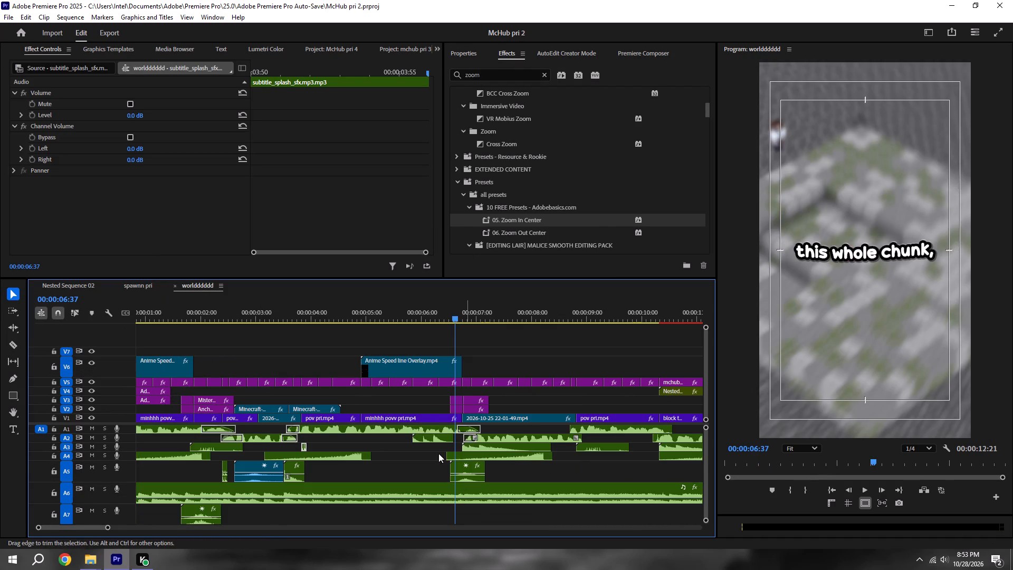
drag(429, 450, 423, 435)
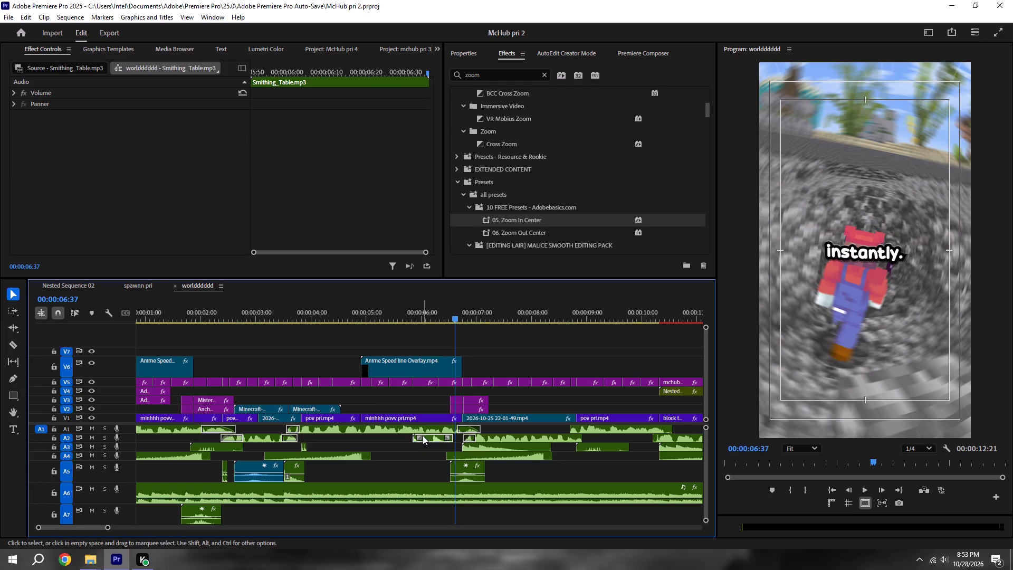
key(ctrl+c)
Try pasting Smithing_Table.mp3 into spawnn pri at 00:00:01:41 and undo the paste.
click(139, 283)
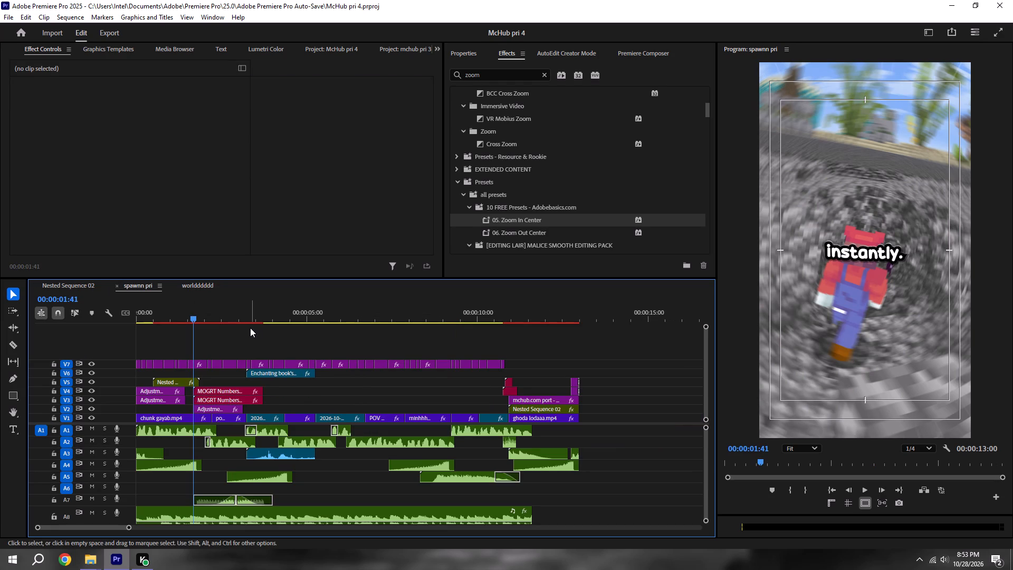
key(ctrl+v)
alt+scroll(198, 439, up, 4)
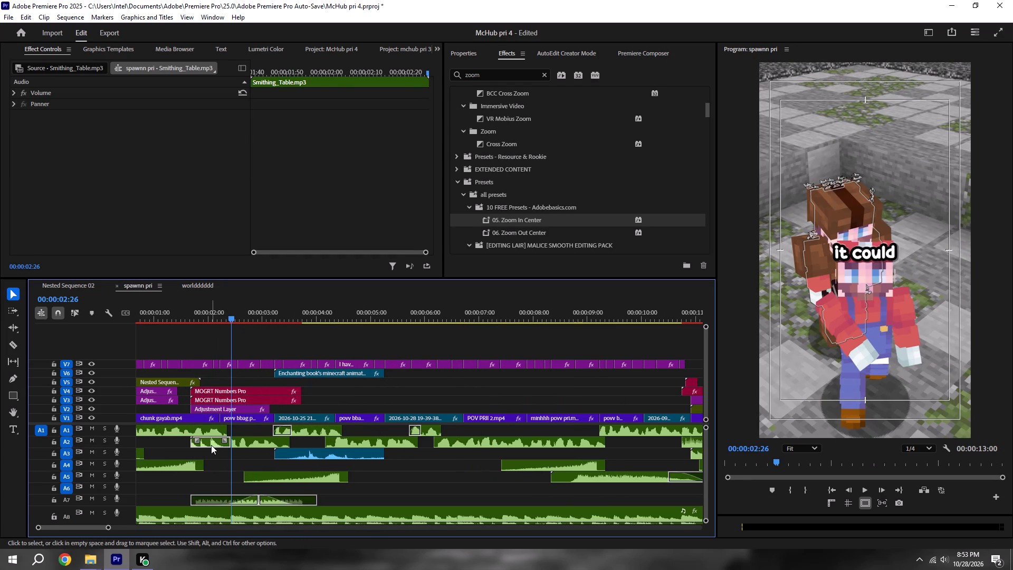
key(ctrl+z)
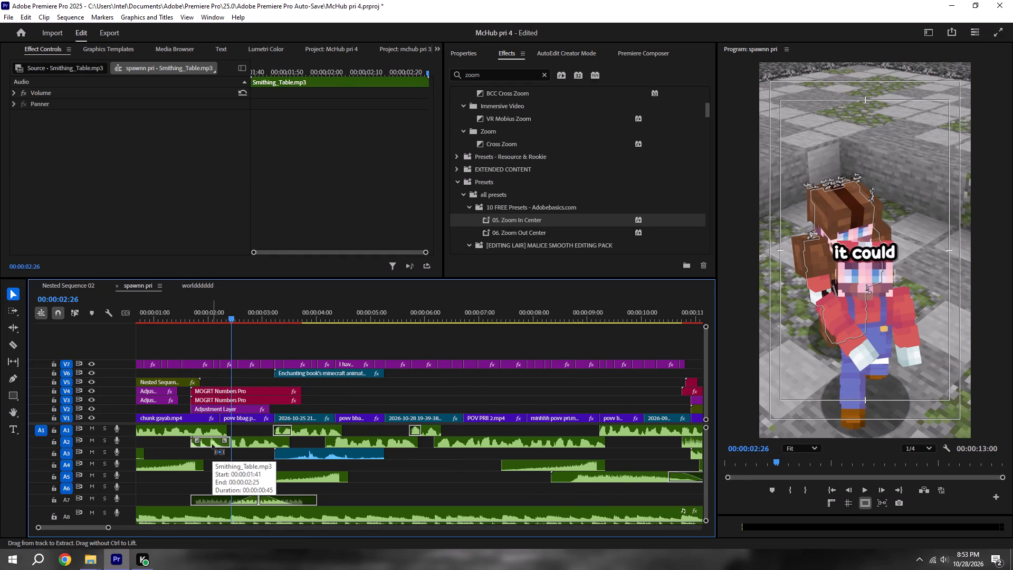
Paste Smithing_Table.mp3 in the empty area past the sequence's end and move it to A3, starting at 00:00:01:41.
alt+scroll(236, 441, down, 6)
click(549, 312)
key(ctrl+v)
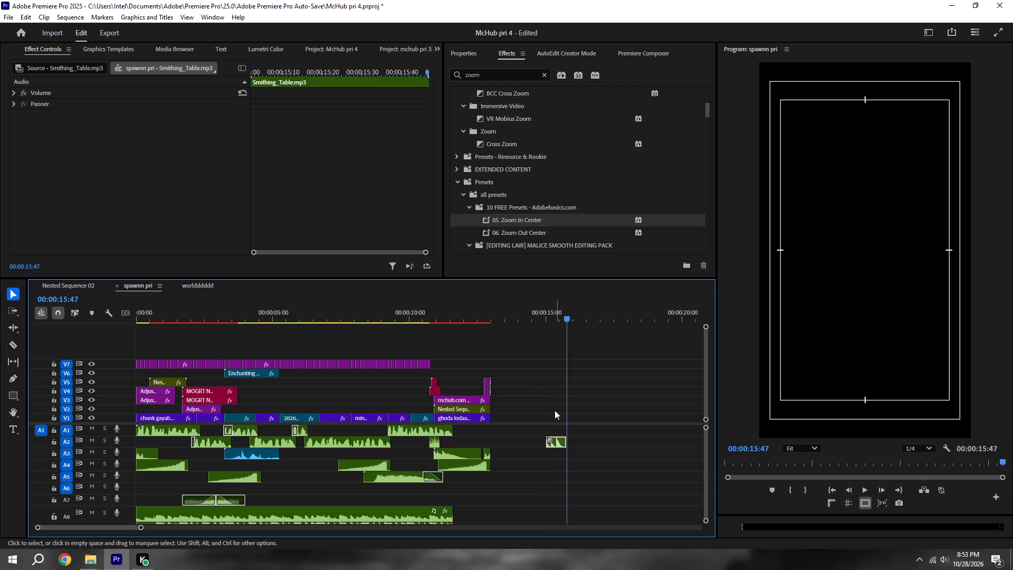
drag(555, 445, 188, 457)
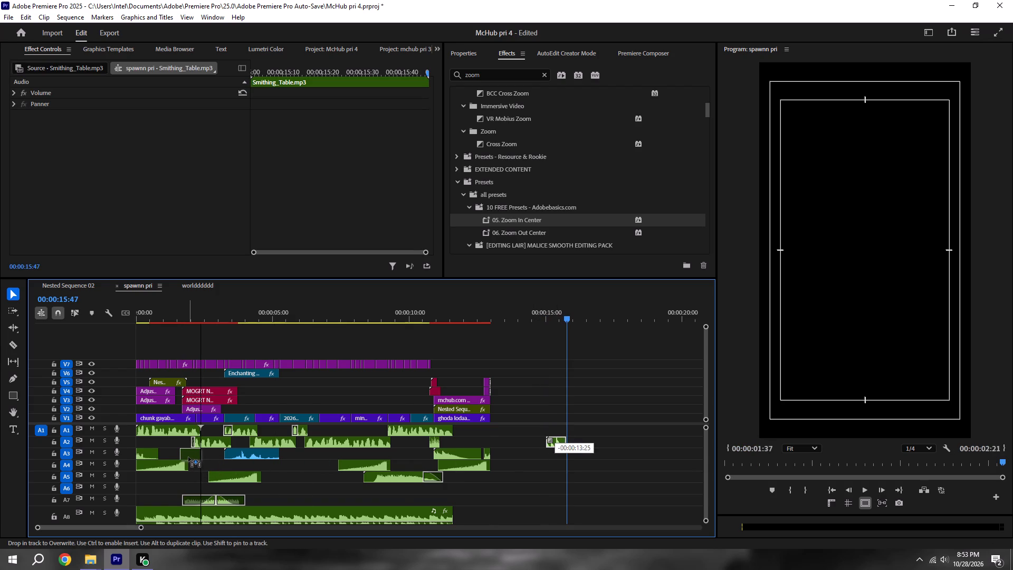
drag(188, 457, 192, 457)
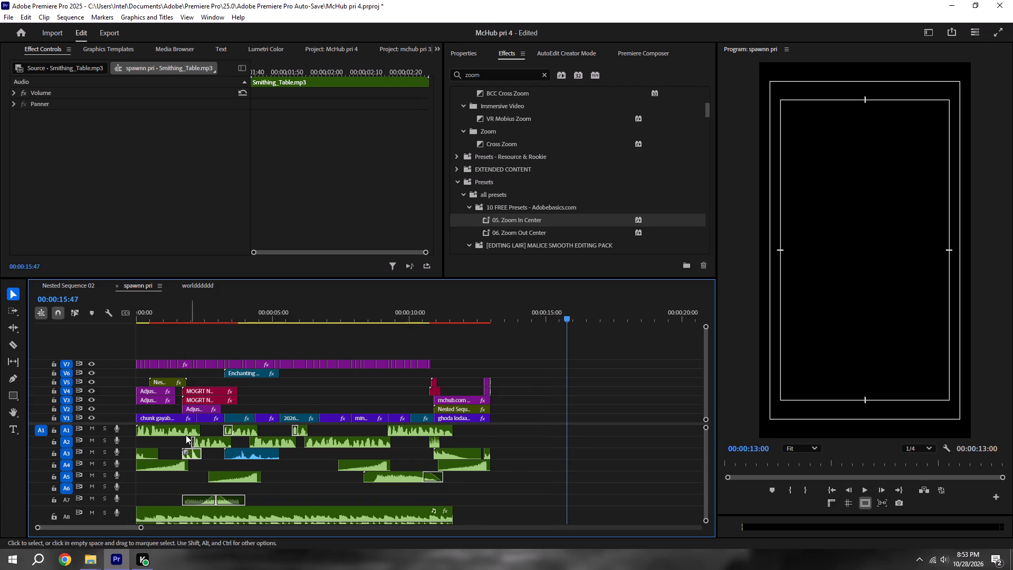
Play back the moment around 00:00:01:41, replay from the start, and examine how the Smithing_Table.mp3 sound fits the cut.
click(166, 313)
key(space)
alt+scroll(209, 429, up, 4)
scroll(209, 429, up, 5)
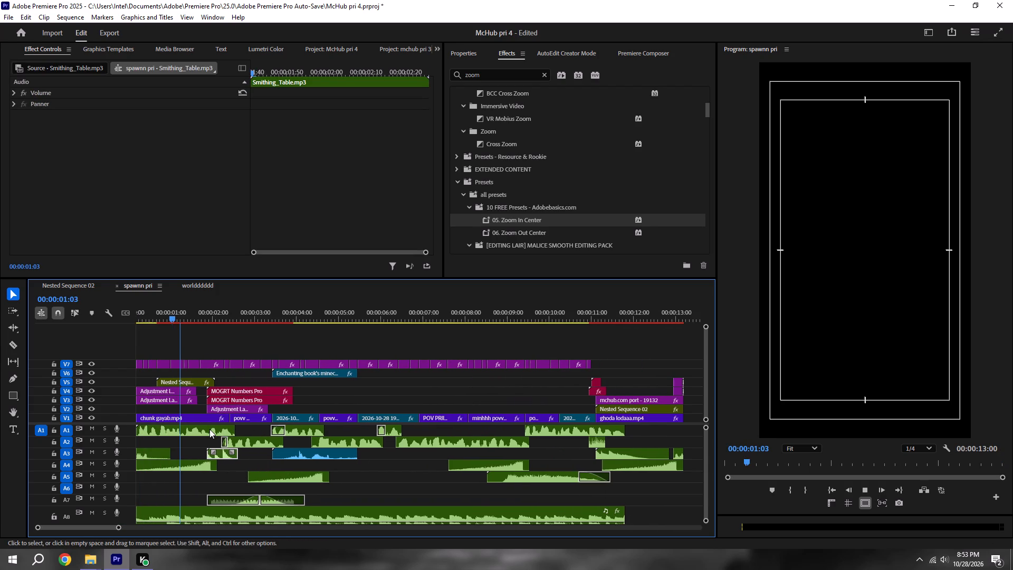
key(space)
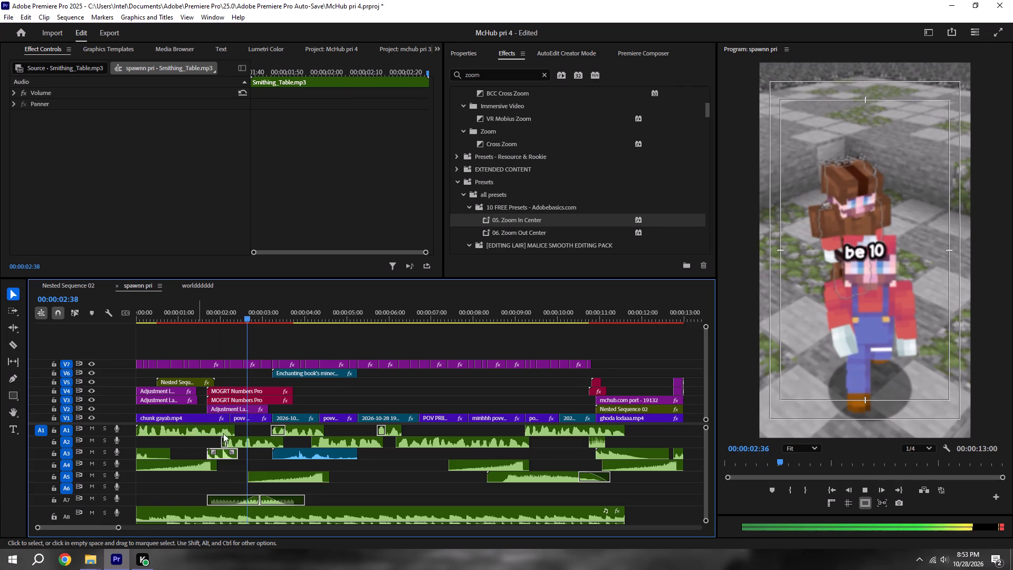
alt+scroll(214, 448, up, 5)
shift+drag(203, 316, 116, 315)
key(space)
alt+scroll(187, 339, down, 5)
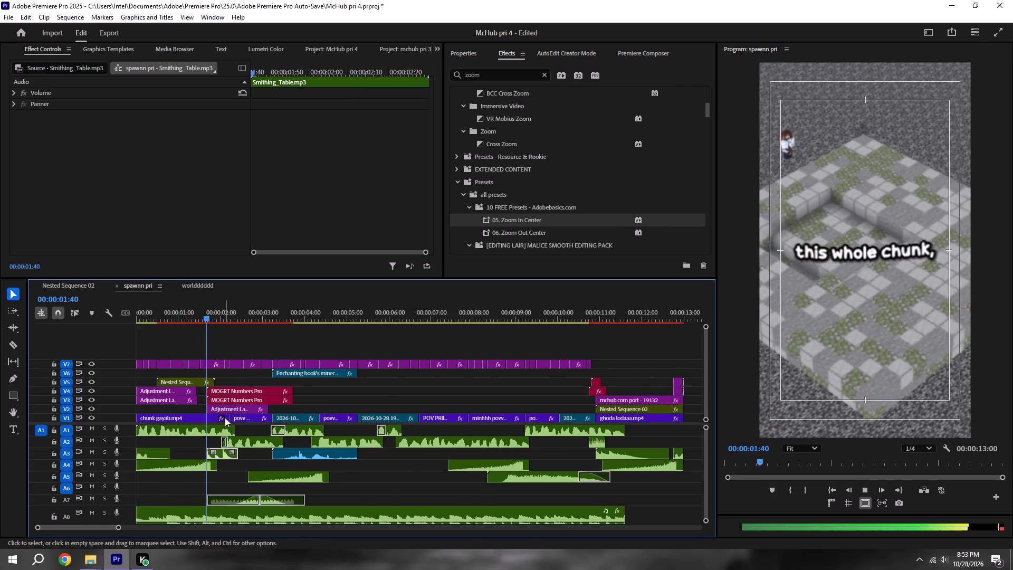
key(space)
alt+scroll(322, 439, down, 4)
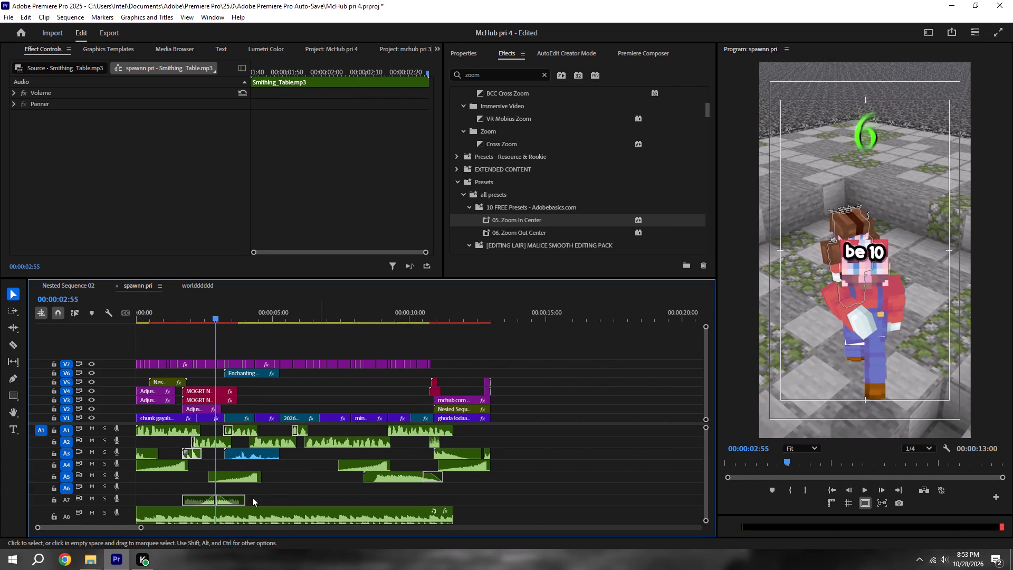
Play back spawnn pri through to the end, examine the sound effects against the cuts, return to the start and save.
alt+scroll(211, 508, up, 10)
key(space)
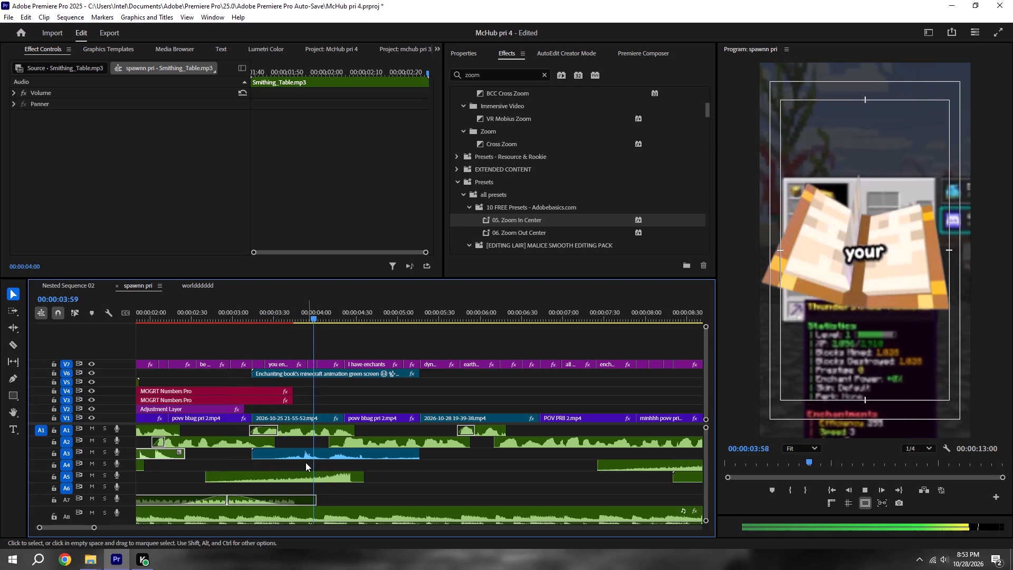
key(space)
key(space)
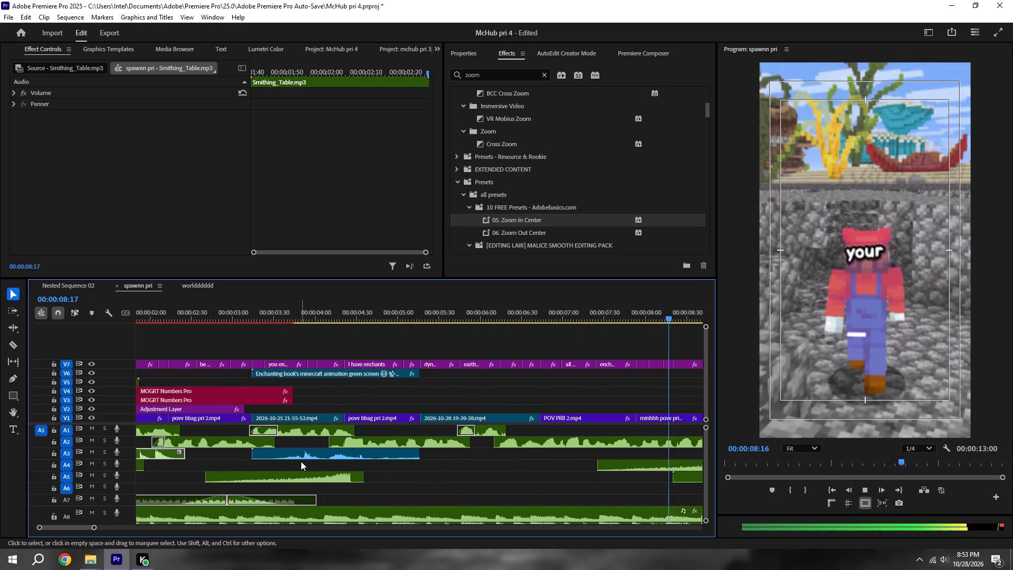
alt+scroll(428, 450, down, 6)
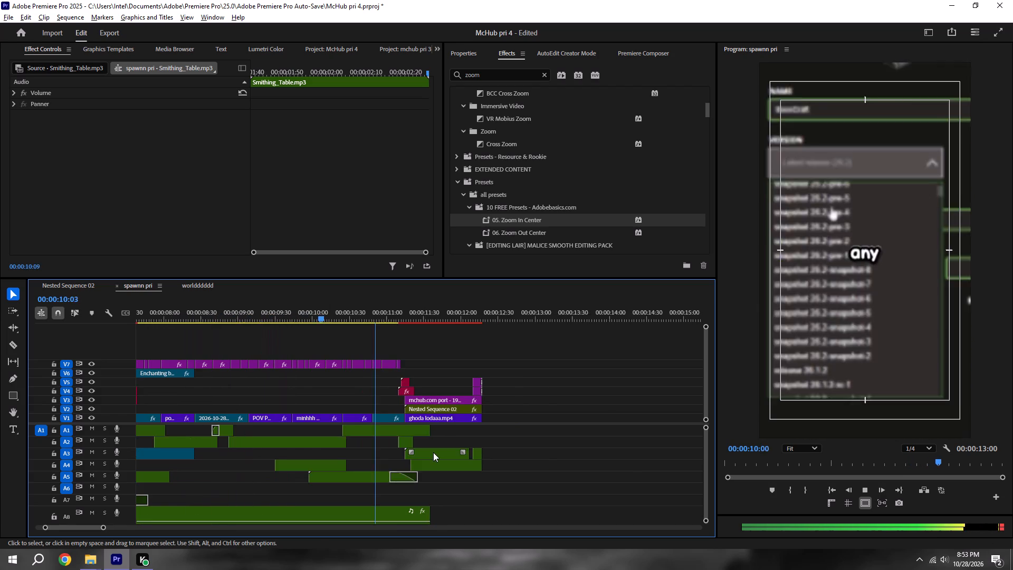
key(ctrl+s)
alt+scroll(488, 452, down, 4)
key(ctrl+s)
key(space)
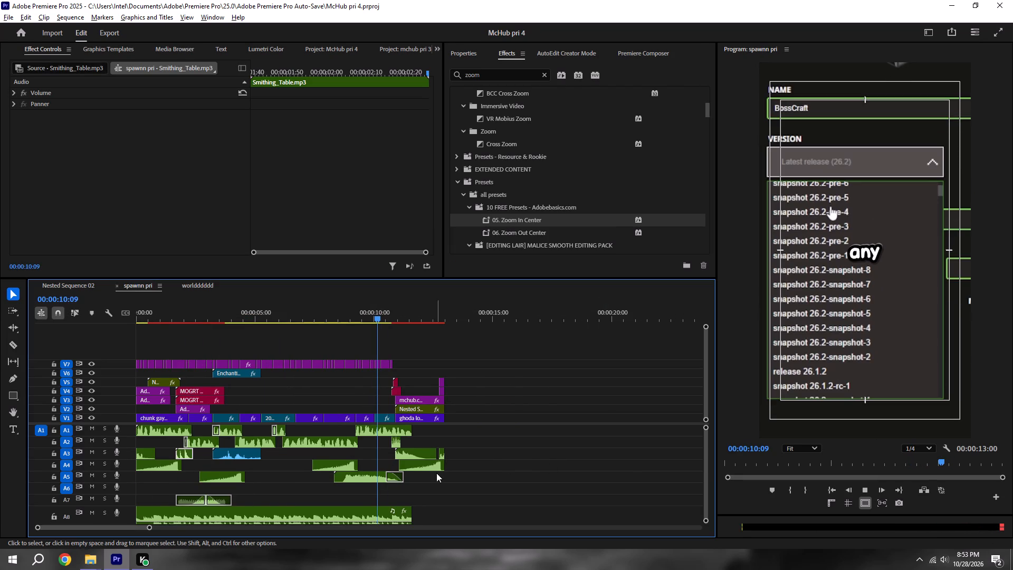
alt+scroll(424, 474, down, 3)
click(826, 488)
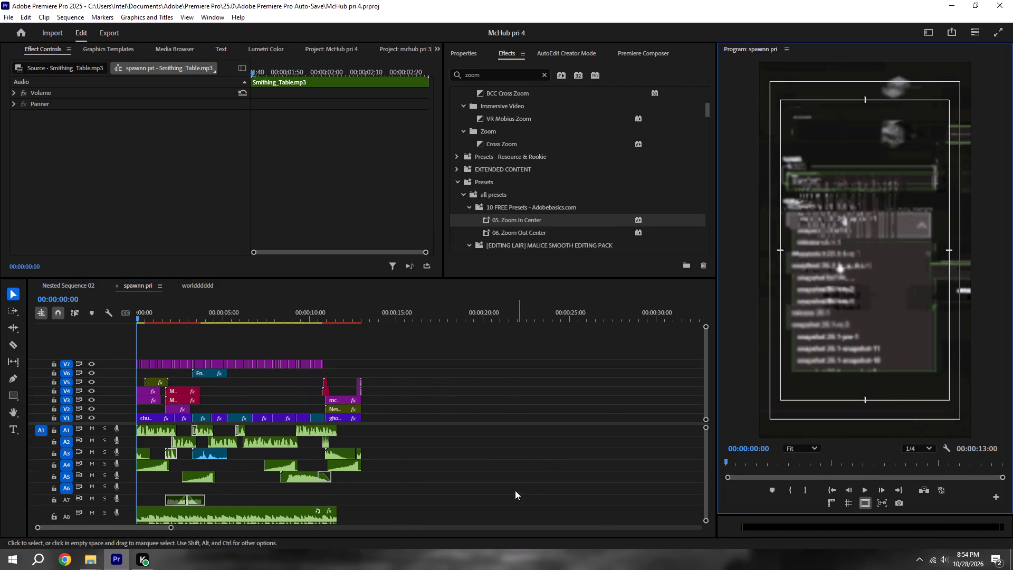
alt+scroll(271, 462, up, 11)
key(ctrl+s)
Copy the Minecraft__Spyglass_SFX.mp3 clip on A3 of the worldddddd sequence.
click(207, 284)
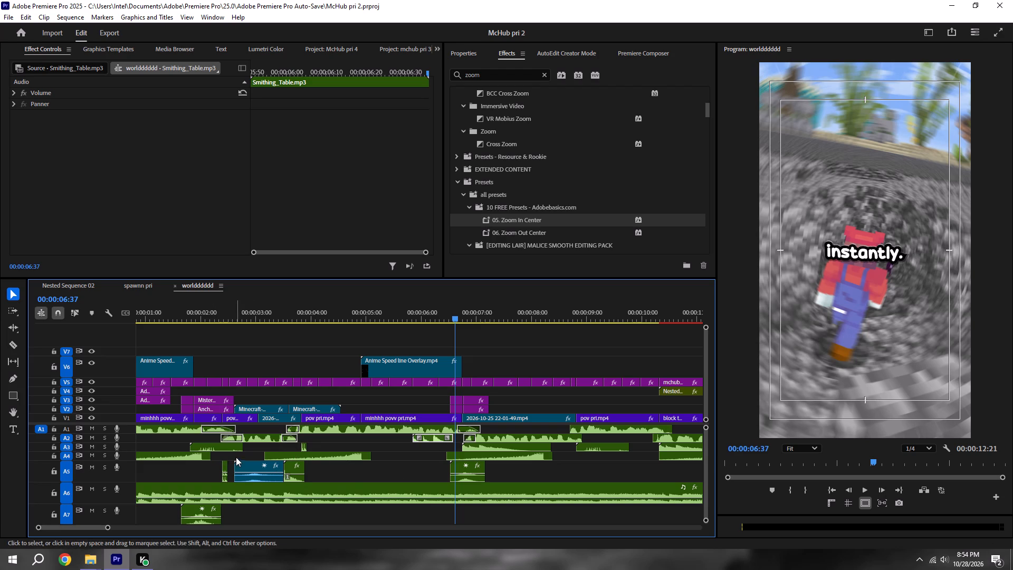
drag(236, 457, 223, 450)
key(ctrl+c)
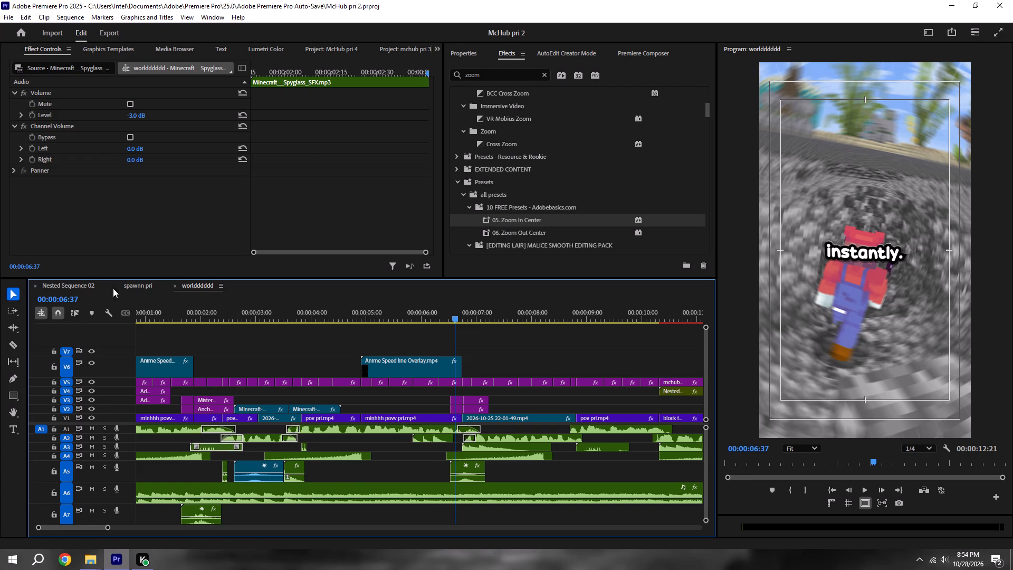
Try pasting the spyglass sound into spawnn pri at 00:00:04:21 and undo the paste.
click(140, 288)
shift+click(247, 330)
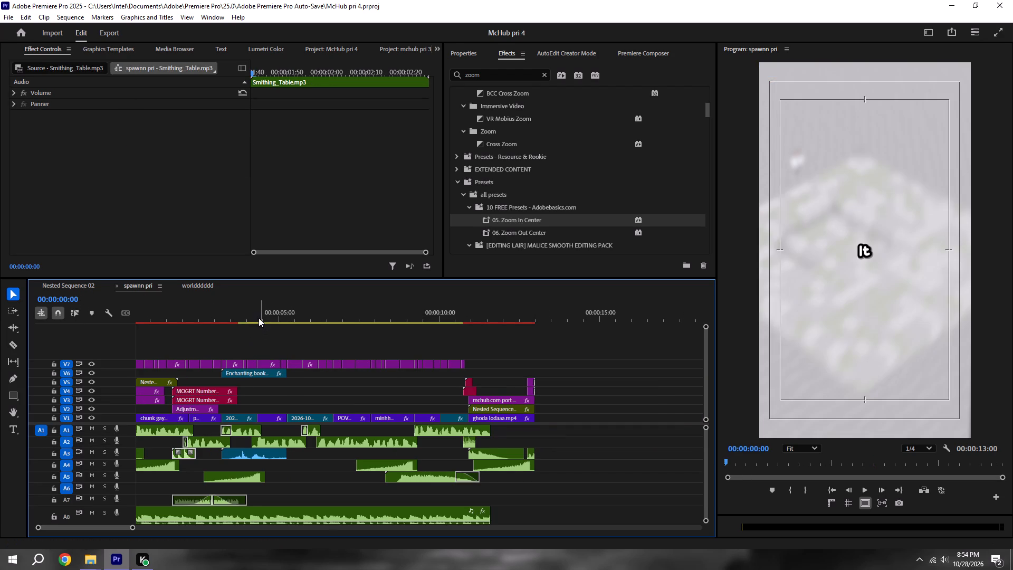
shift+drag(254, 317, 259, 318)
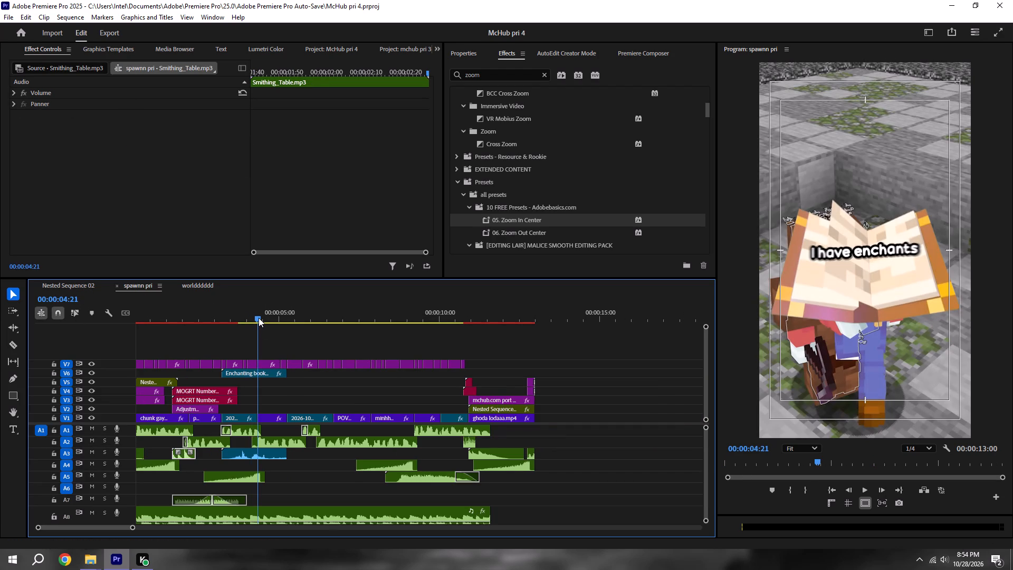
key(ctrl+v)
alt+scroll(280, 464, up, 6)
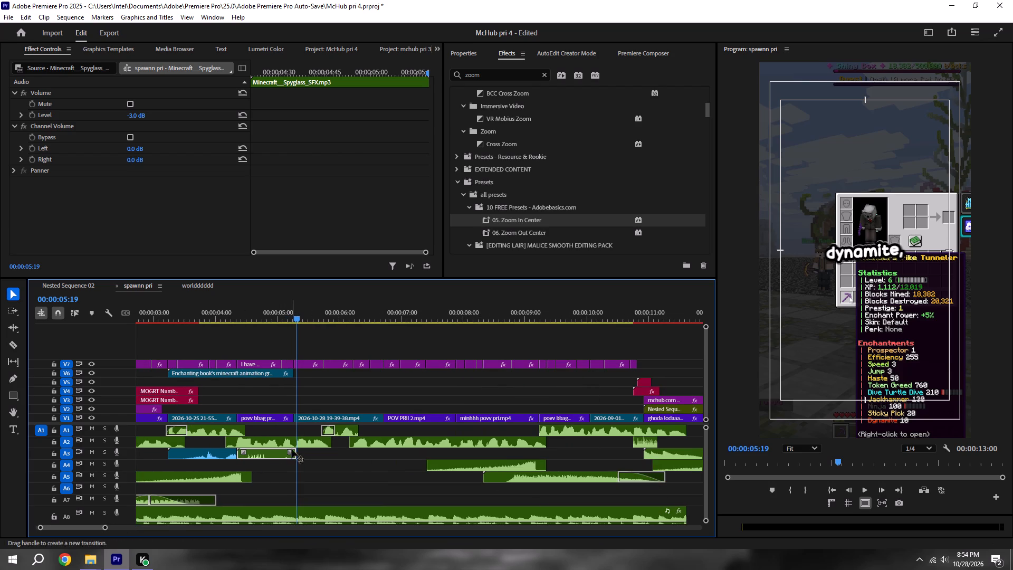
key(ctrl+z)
Paste the spyglass sound in the empty part of A3, move it to A4 just before the first povv bbag pri 2.mp4 cut, save and audition it.
click(329, 317)
key(ctrl+v)
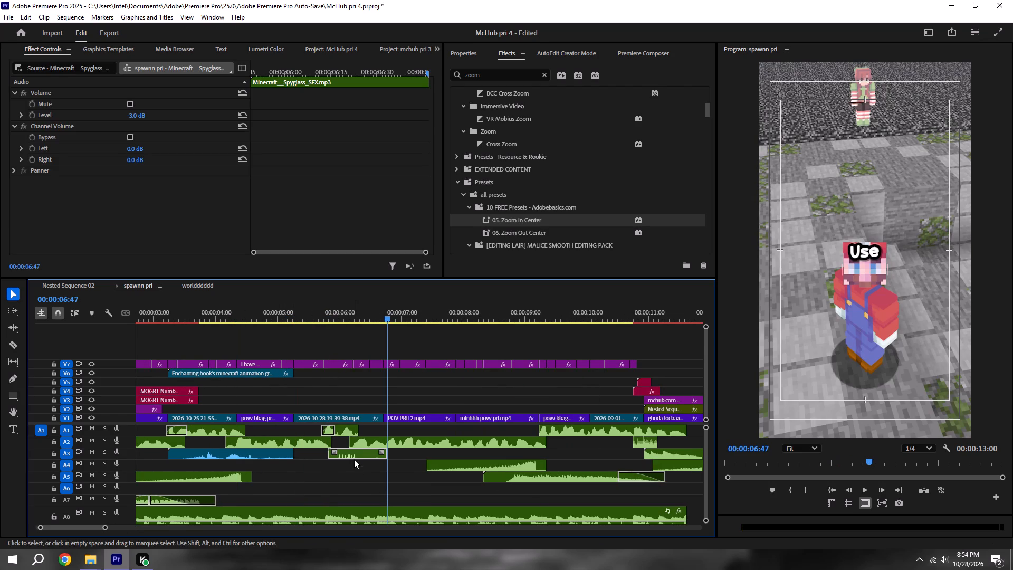
drag(354, 454, 262, 470)
alt+scroll(248, 470, up, 7)
drag(262, 462, 254, 463)
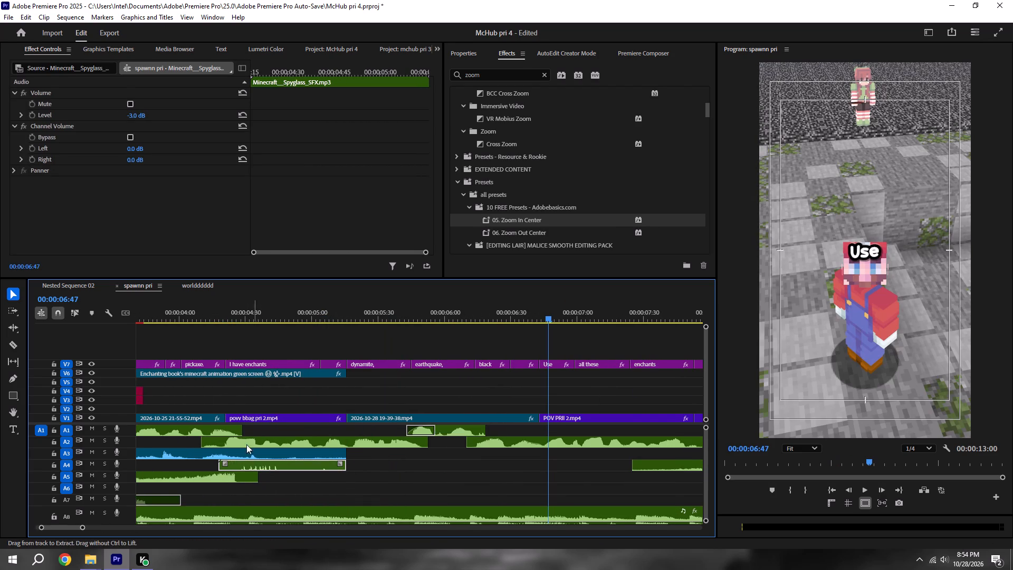
key(ctrl+s)
click(181, 306)
key(space)
alt+scroll(241, 409, down, 5)
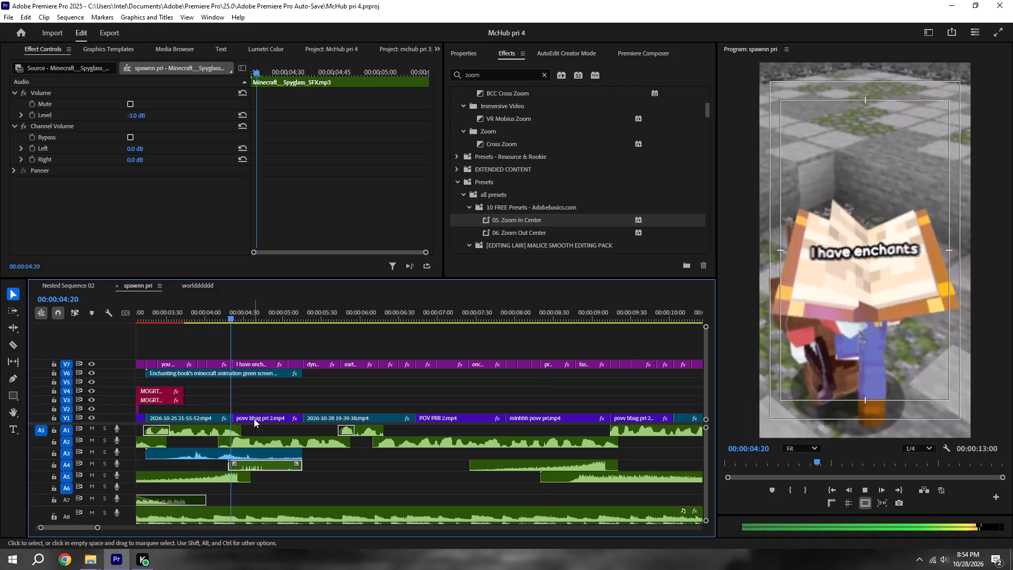
key(space)
Move the spyglass sound to A3, starting just before the POV PRII 2.mp4 cut at about 00:00:06:43, then save and audition it.
drag(264, 463, 370, 463)
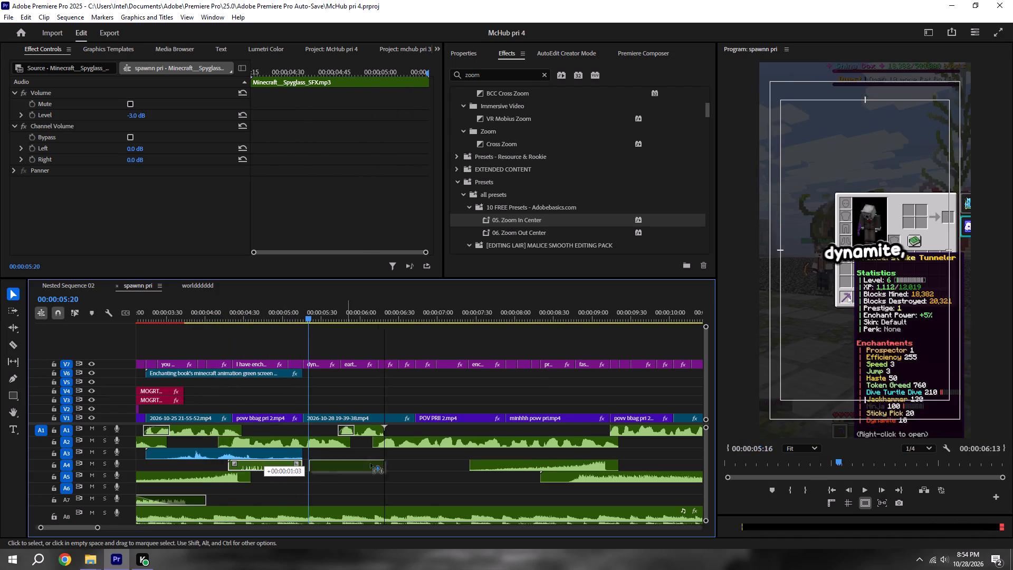
drag(370, 463, 438, 454)
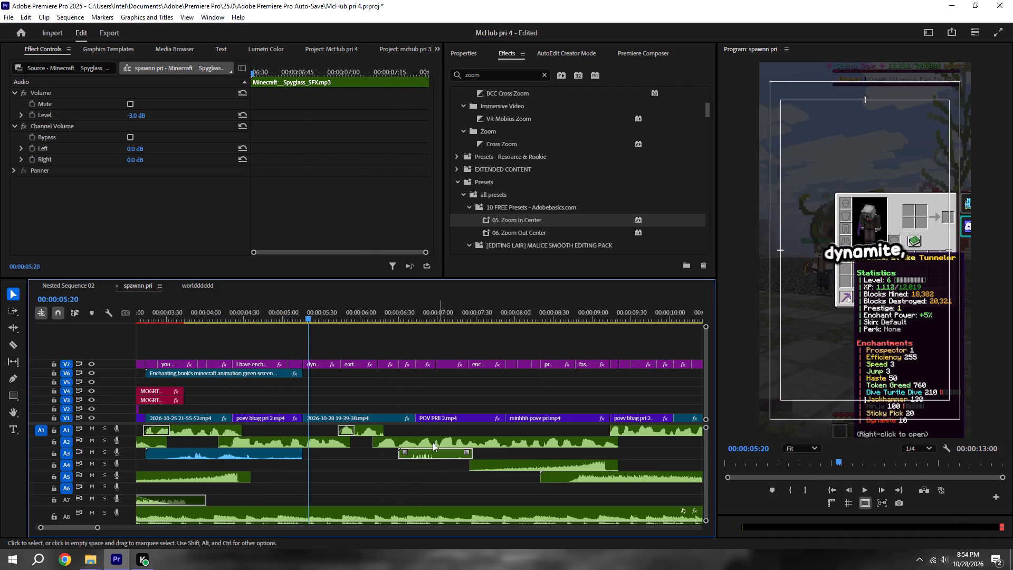
shift+click(414, 311)
click(433, 454)
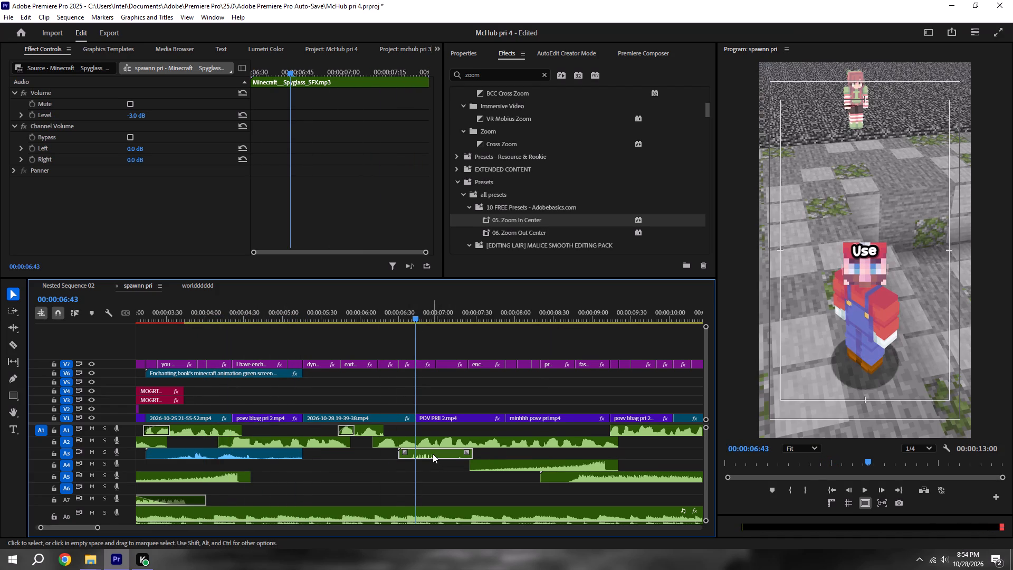
alt+scroll(414, 452, up, 2)
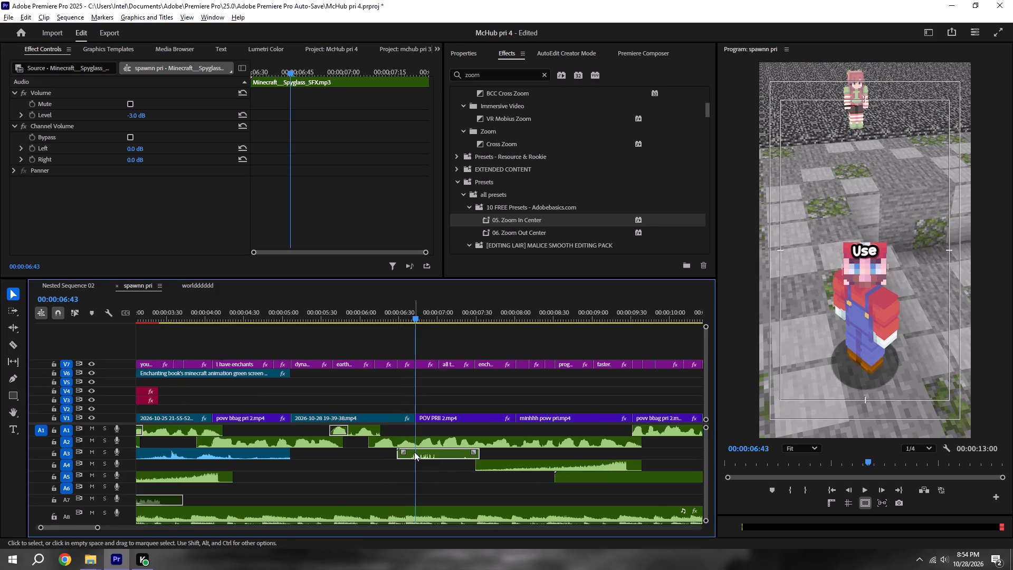
alt+scroll(414, 452, up, 3)
drag(410, 449, 418, 450)
key(ctrl+s)
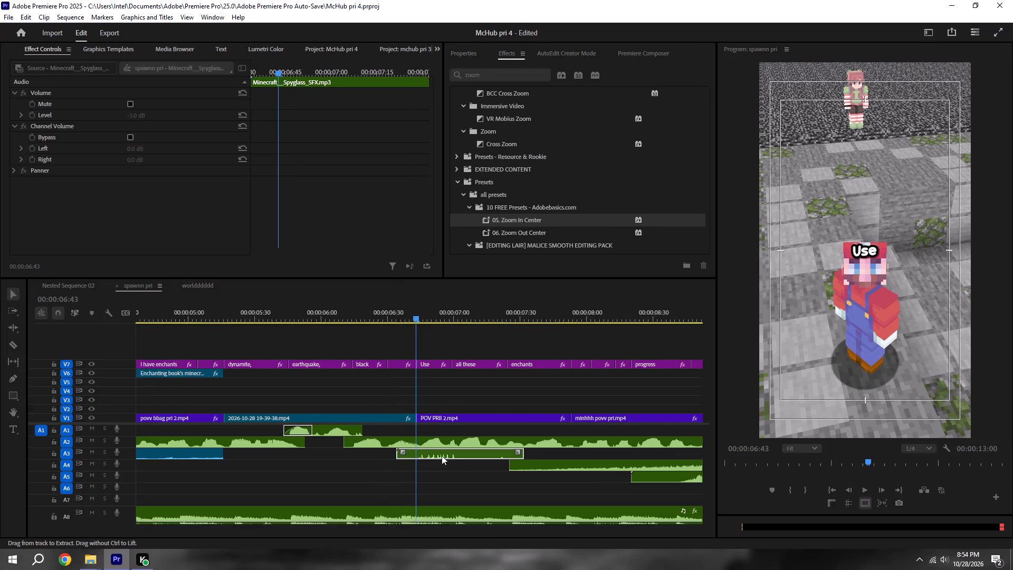
key(space)
alt+scroll(467, 483, down, 10)
key(ctrl+s)
alt+scroll(462, 479, down, 5)
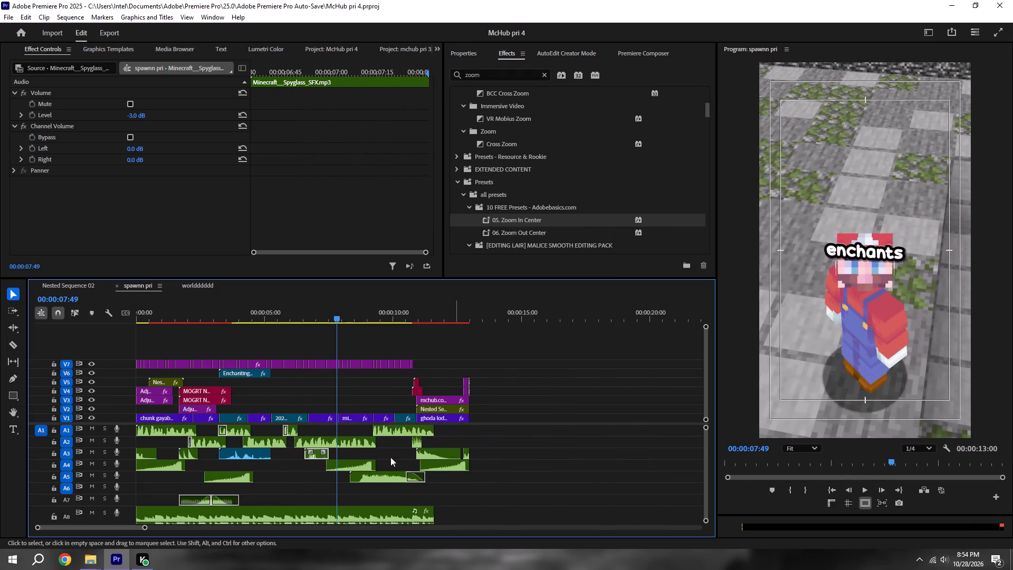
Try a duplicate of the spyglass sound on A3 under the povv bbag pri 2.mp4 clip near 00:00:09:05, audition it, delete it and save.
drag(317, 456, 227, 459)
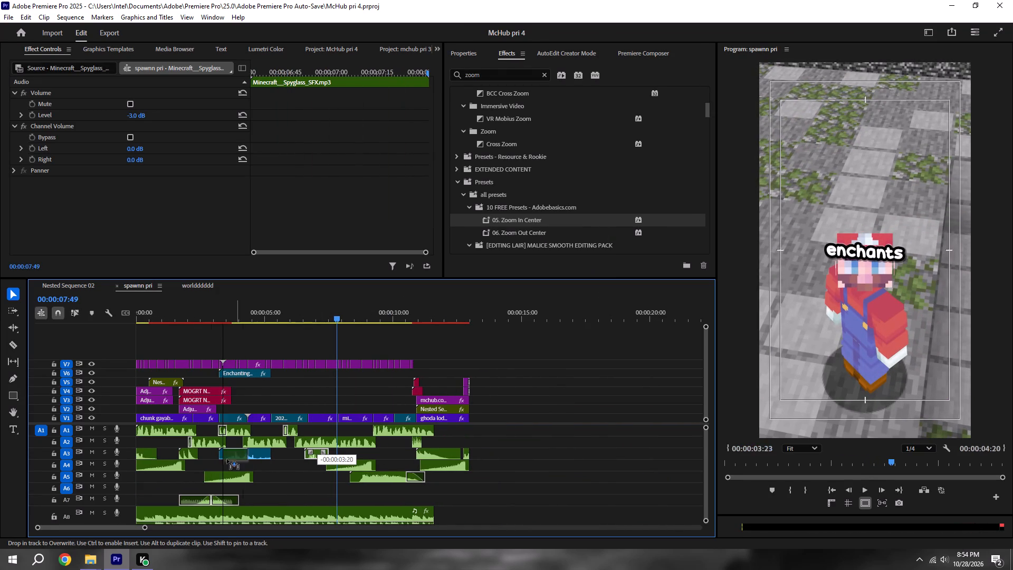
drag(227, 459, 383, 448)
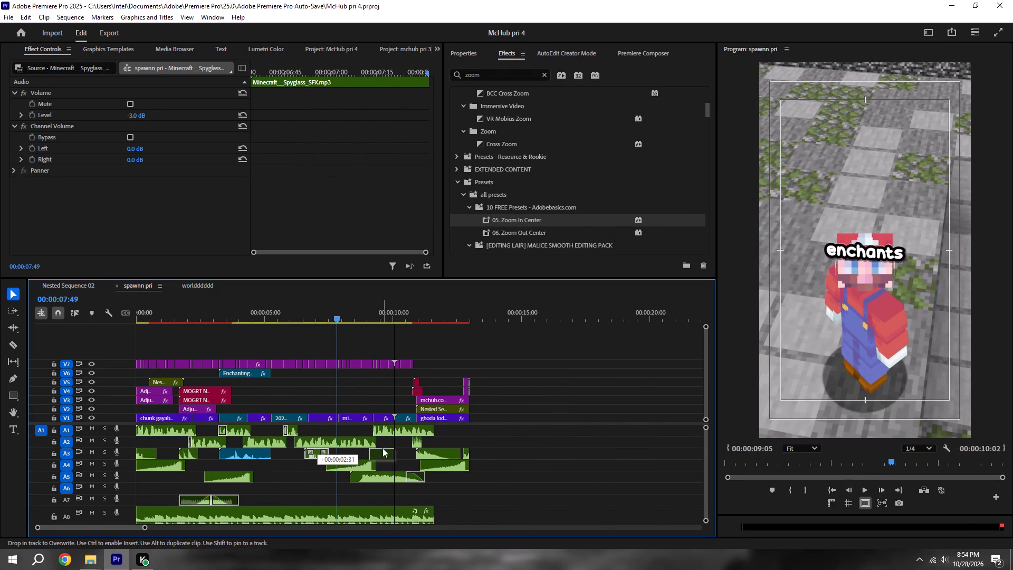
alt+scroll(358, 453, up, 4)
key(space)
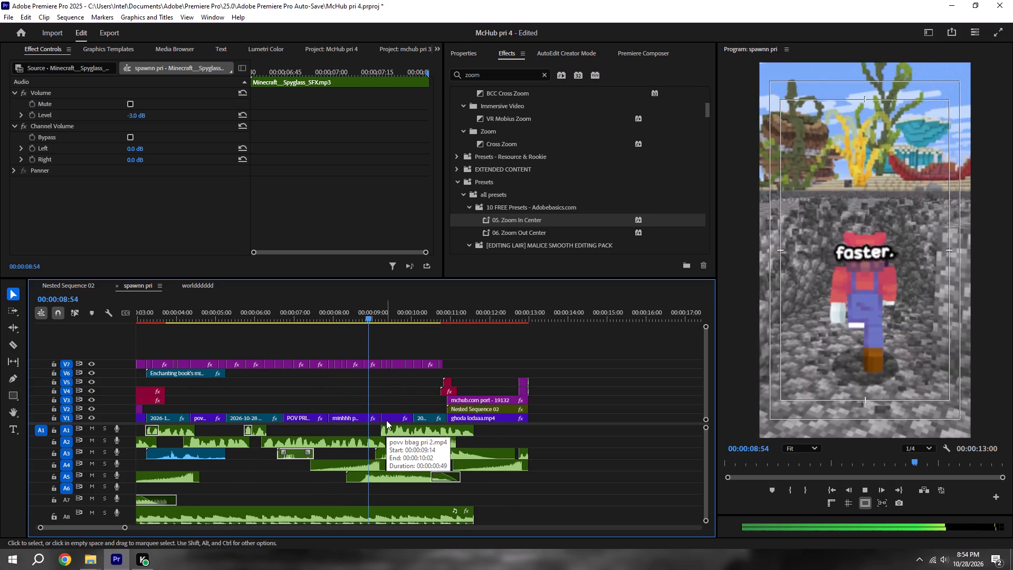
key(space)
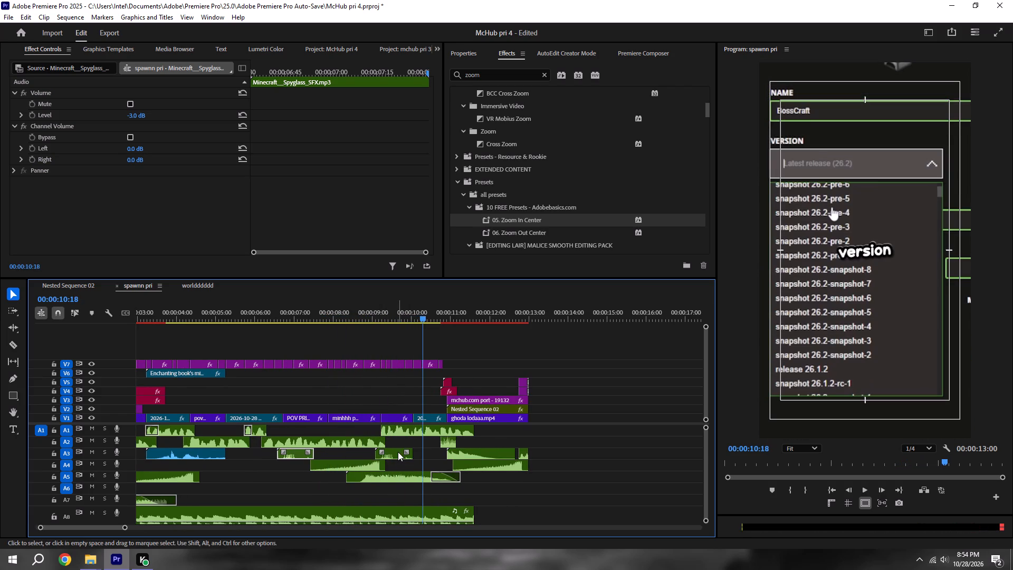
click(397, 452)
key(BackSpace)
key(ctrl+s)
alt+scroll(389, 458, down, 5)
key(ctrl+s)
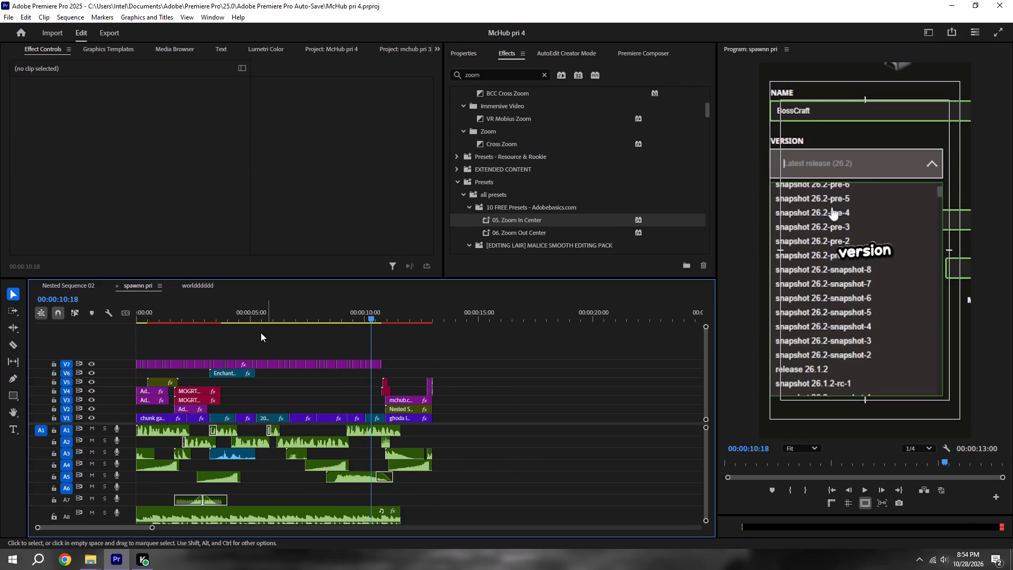
Place the playhead at 00:00:05:16 in spawnn pri and copy the short subtitle_splash_sfx clip on A3 of worldddddd, undoing any accidental trim.
shift+drag(250, 322, 255, 320)
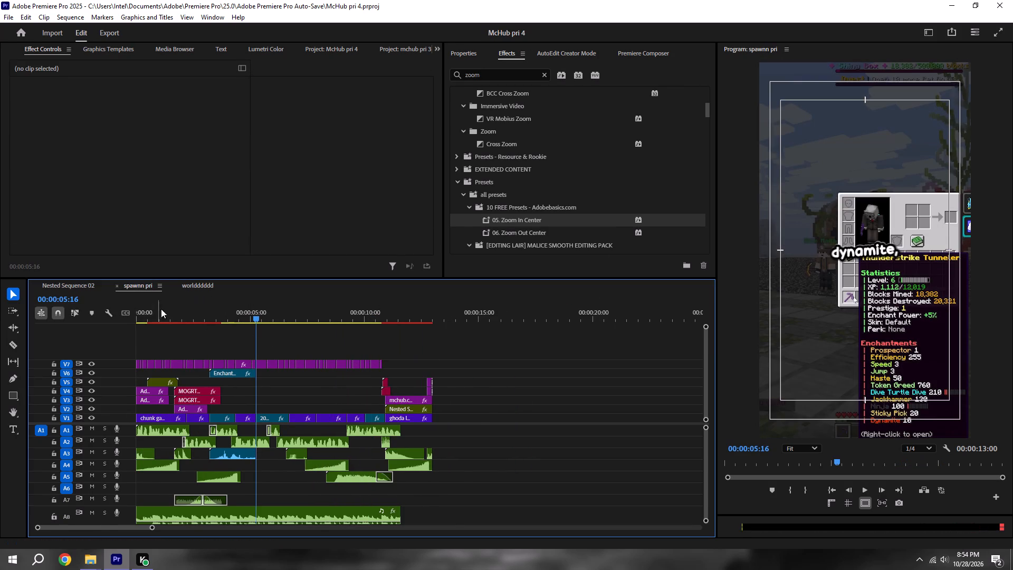
click(204, 280)
drag(317, 436, 302, 451)
click(302, 451)
alt+scroll(319, 439, up, 6)
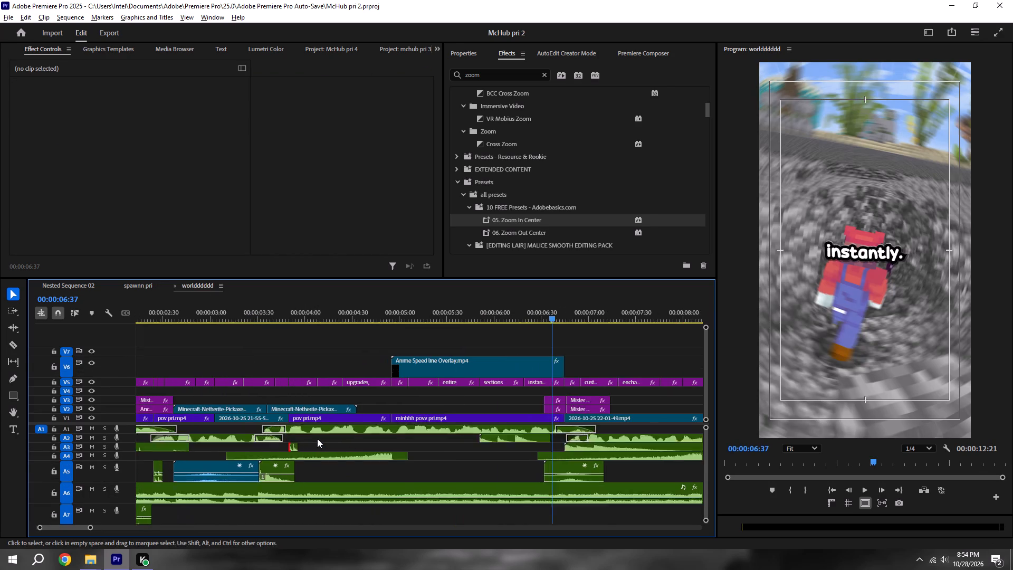
alt+scroll(317, 439, up, 4)
click(307, 440)
drag(304, 444, 273, 447)
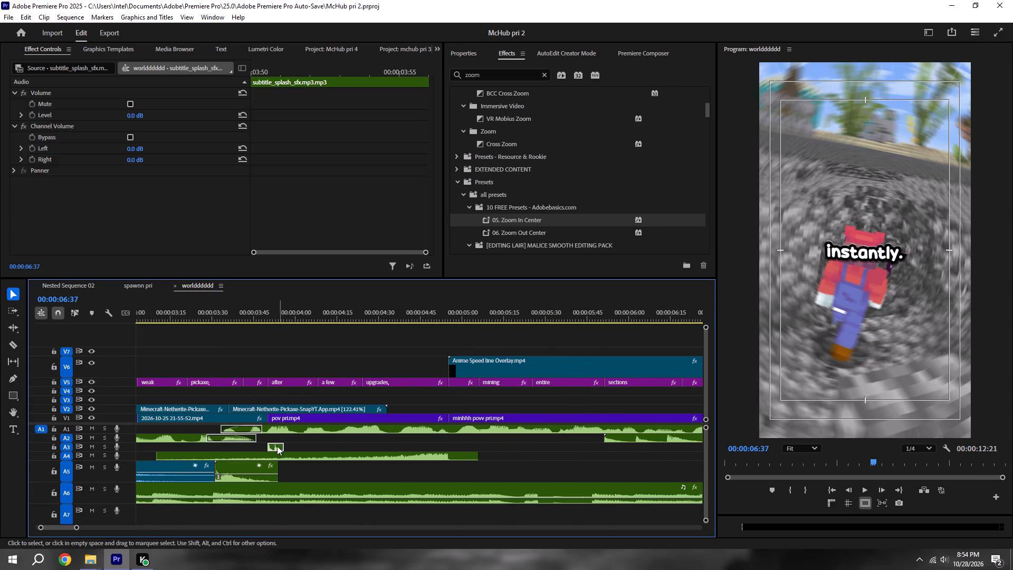
drag(266, 445, 234, 446)
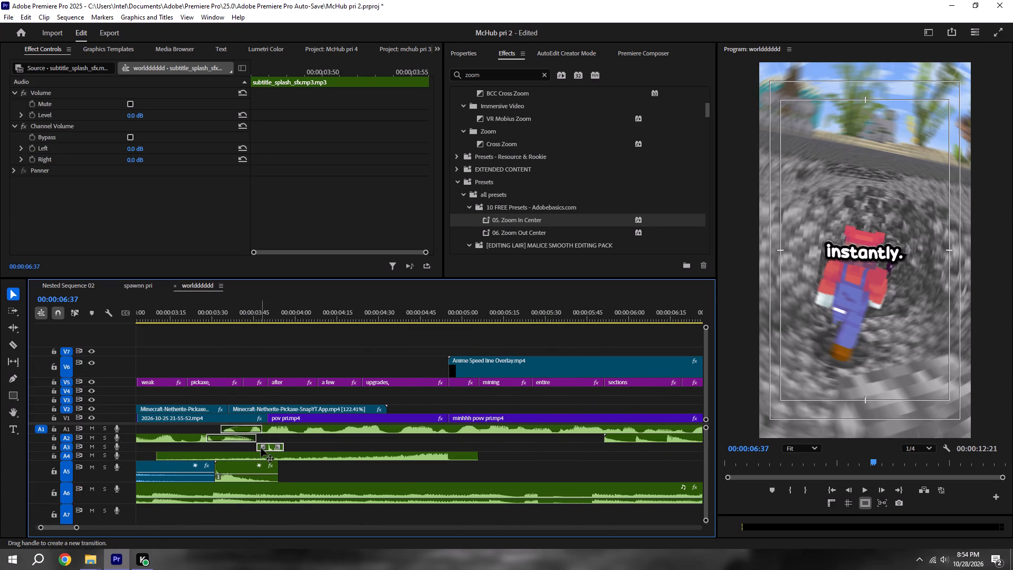
key(ctrl+z)
key(ctrl+c)
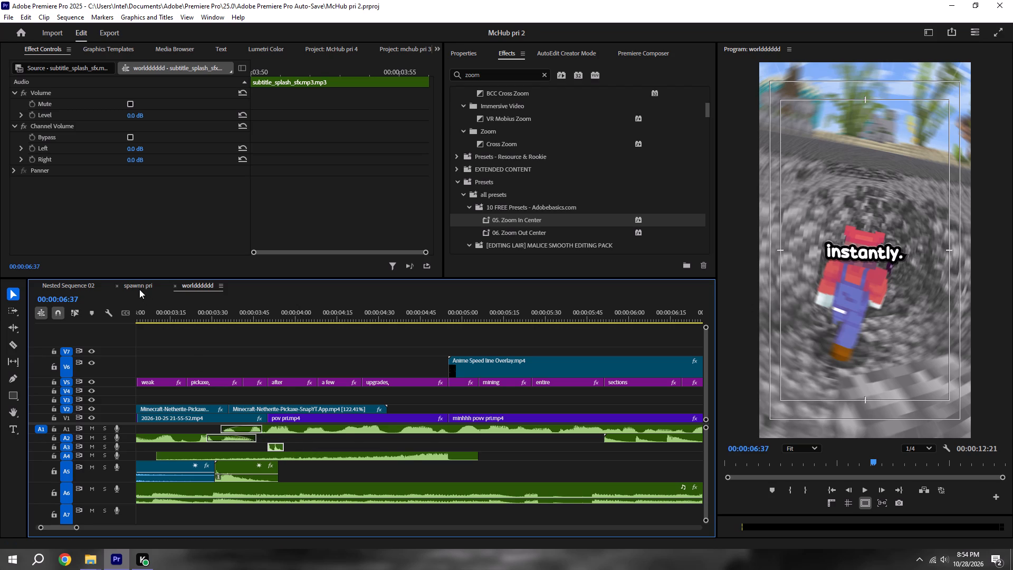
Paste the subtitle_splash_sfx clip onto A3 of spawnn pri at 00:00:05:16, move the playhead back to 00:00:04:07 and save.
click(139, 289)
scroll(246, 378, up, 10)
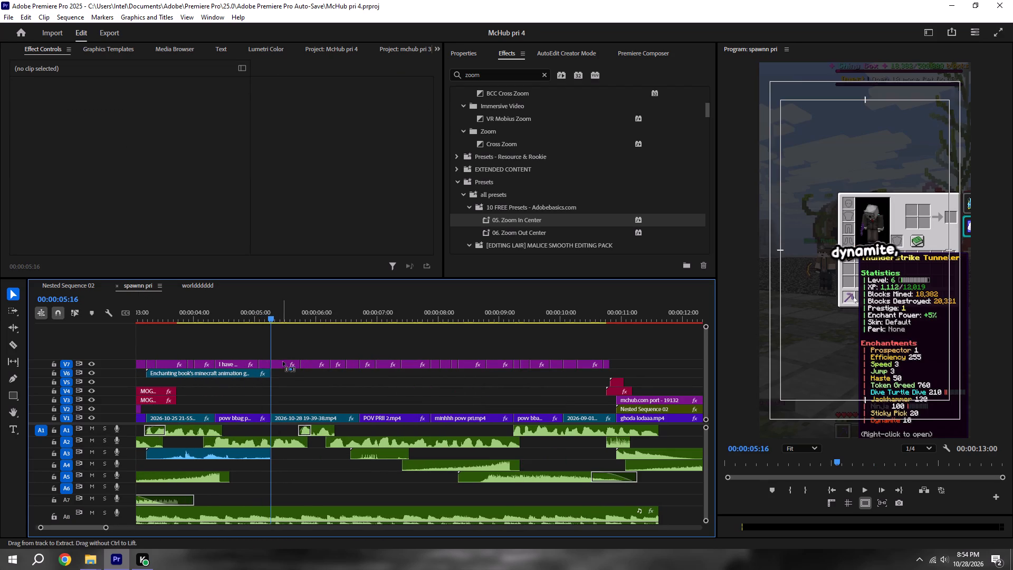
key(ctrl+v)
key(ctrl+d)
drag(269, 317, 202, 312)
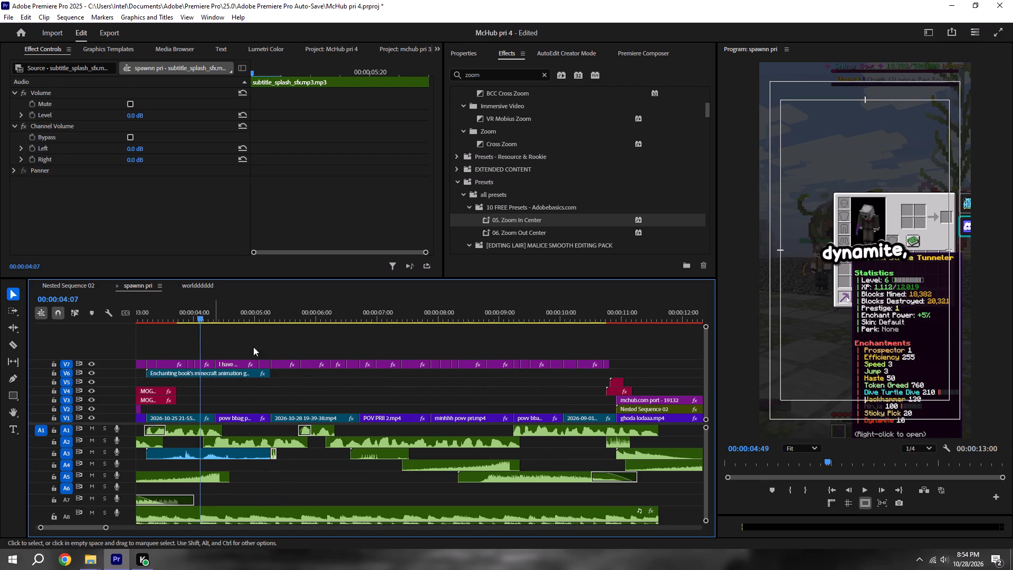
key(ctrl+s)
Play back spawnn pri from the start and examine how the added sound effects and music fit the whole video.
alt+scroll(281, 371, down, 6)
click(830, 491)
alt+scroll(584, 457, down, 3)
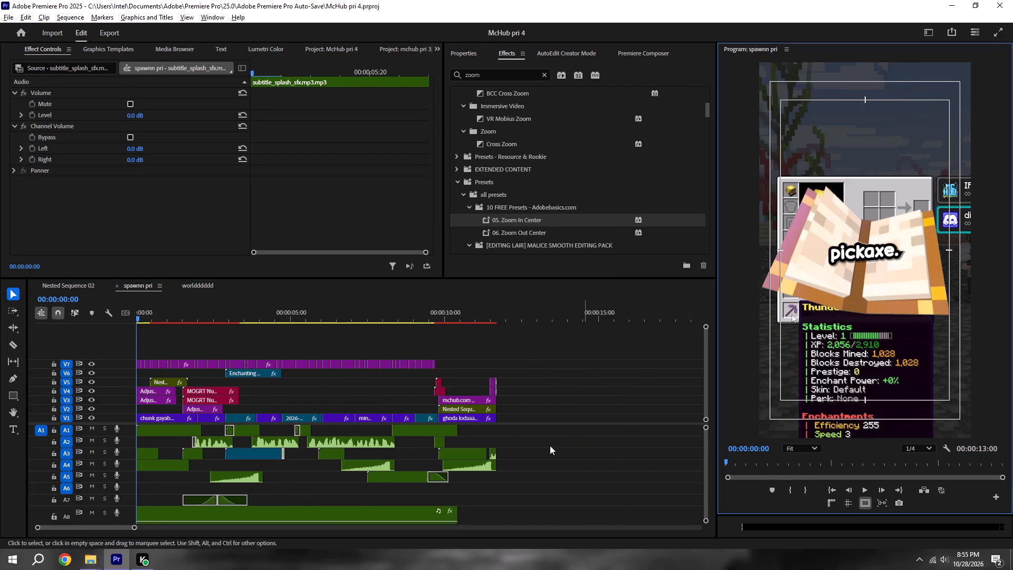
alt+scroll(550, 445, down, 2)
click(664, 458)
key(space)
click(661, 457)
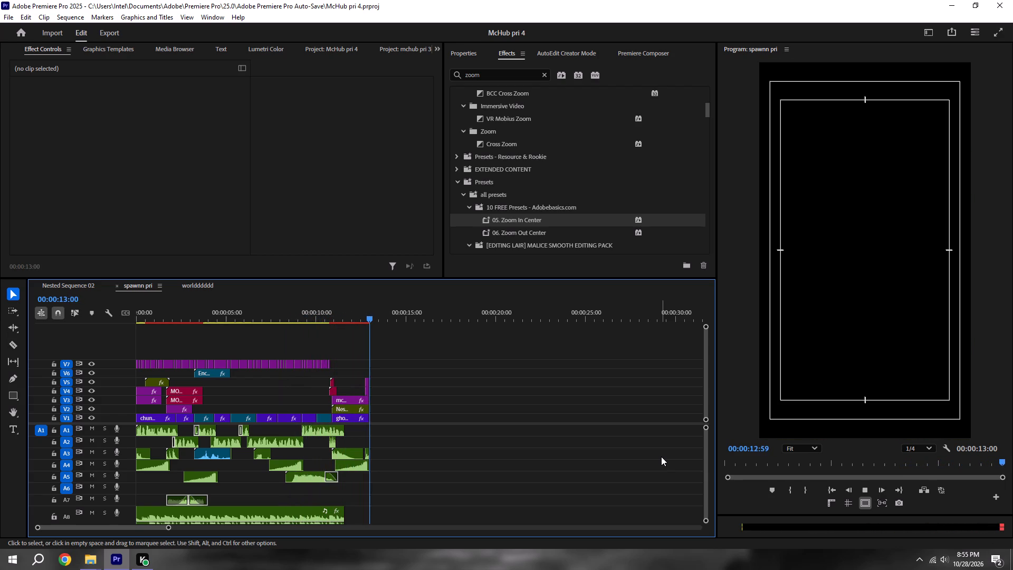
key(space)
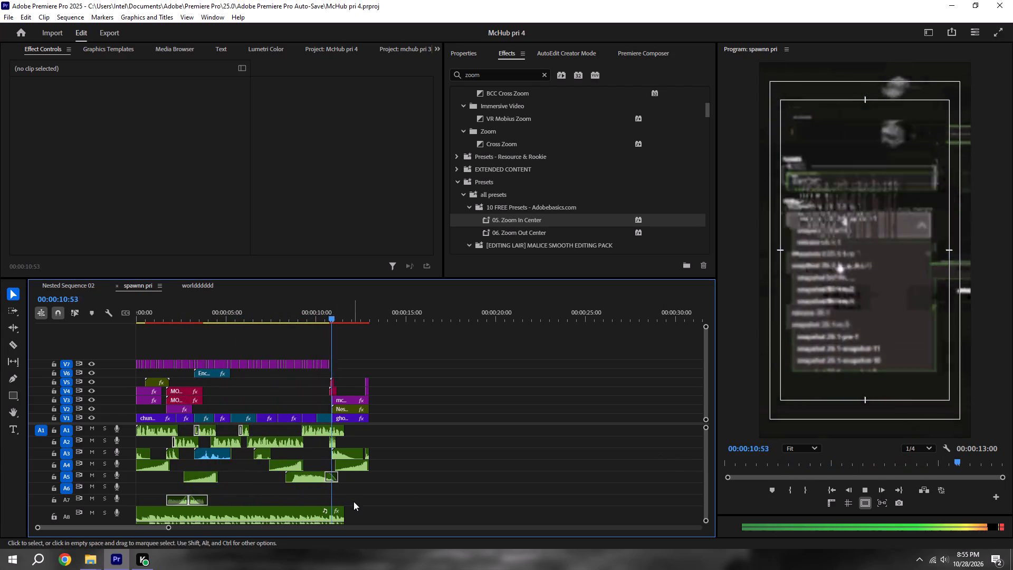
Extend the background music clip on A8 to the end of the video at 00:00:13:00 and save.
drag(348, 510, 373, 512)
click(422, 511)
key(ctrl+s)
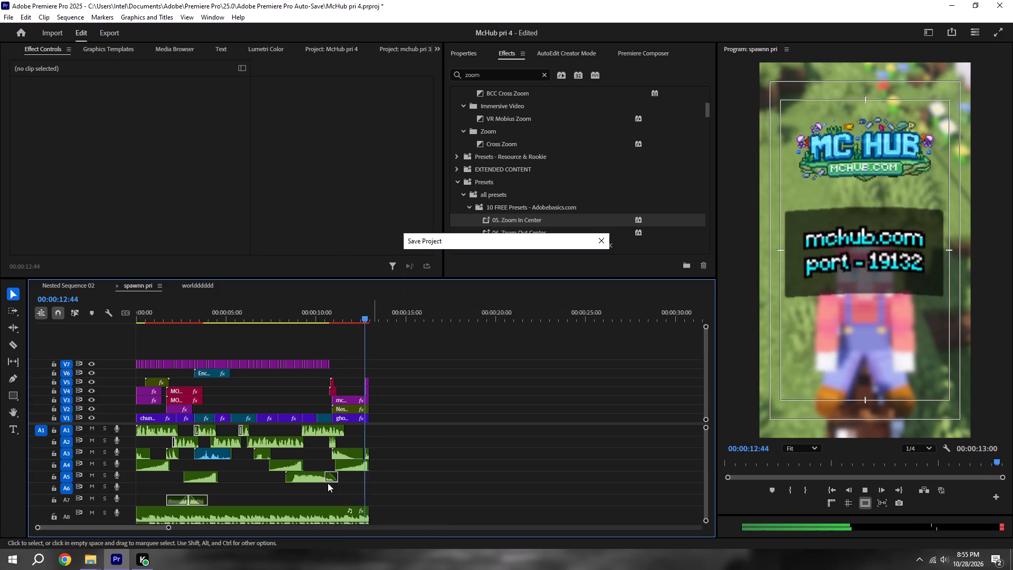
Play the opening of spawnn pri, move all the caption clips from V7 up to V9 without shifting their timing, and save.
drag(184, 309, 2, 324)
key(space)
alt+scroll(152, 424, up, 11)
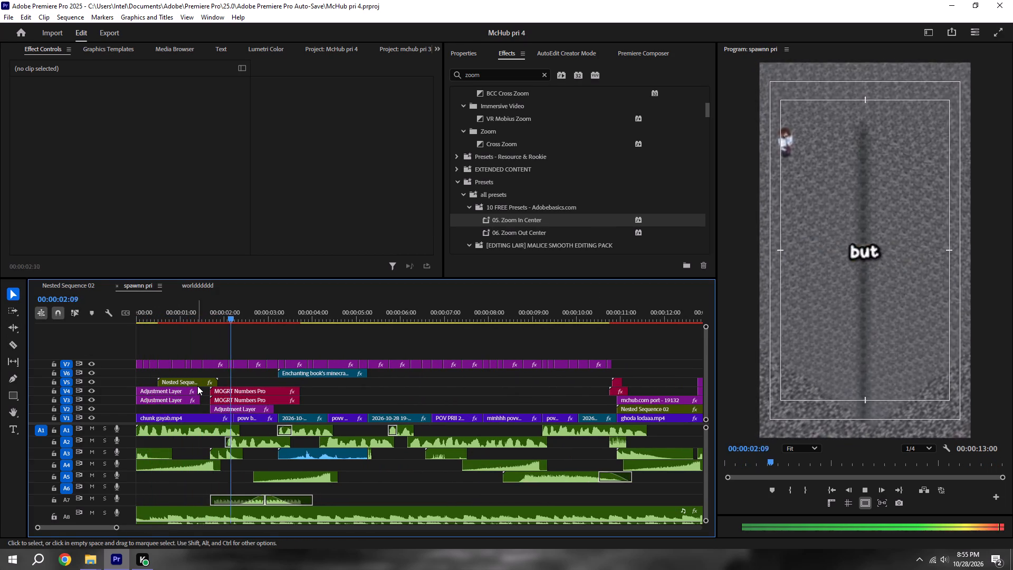
key(space)
key(space)
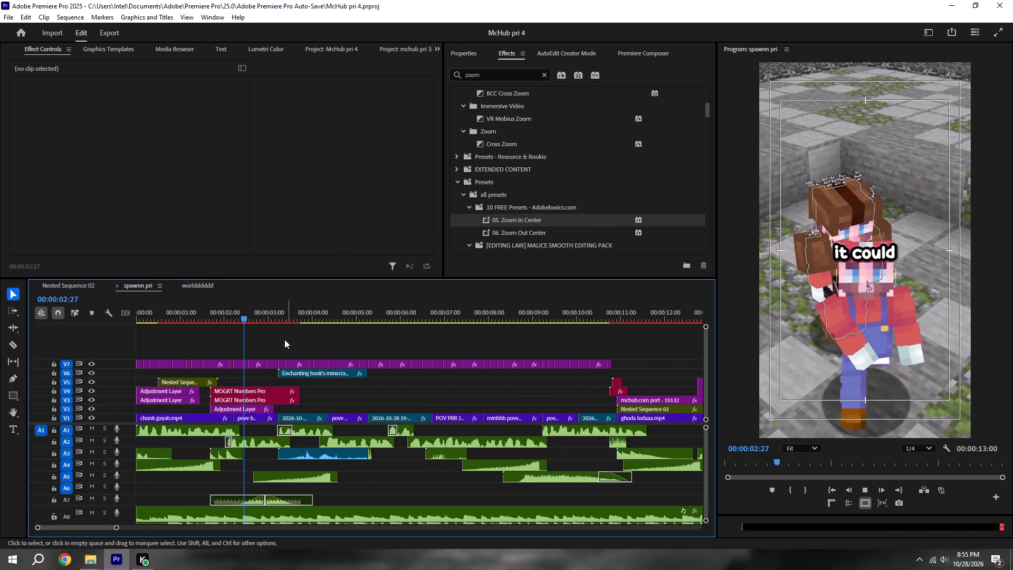
key(space)
drag(627, 360, 270, 345)
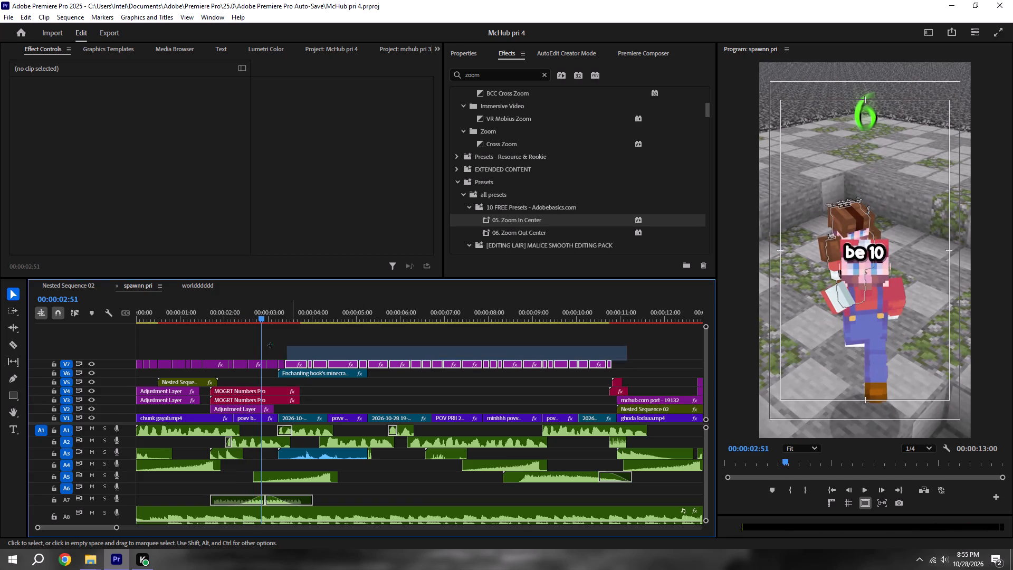
drag(270, 345, 111, 336)
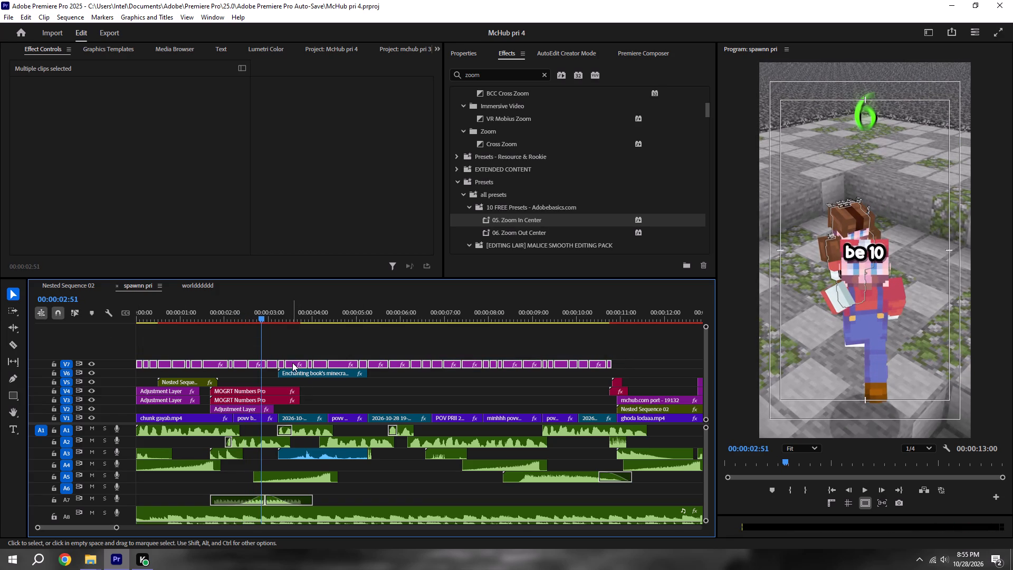
drag(292, 363, 279, 342)
drag(297, 353, 280, 333)
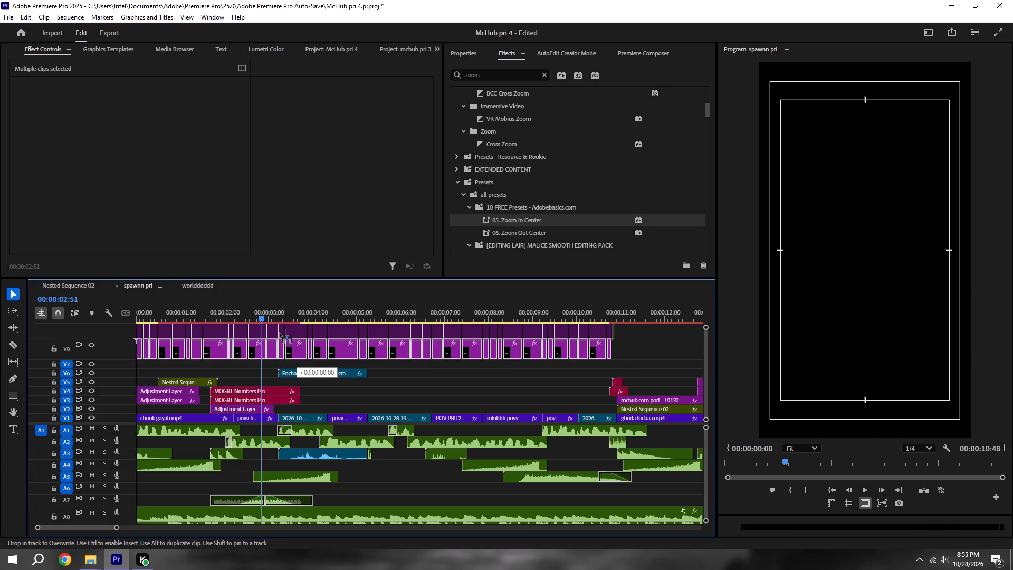
drag(280, 333, 279, 332)
click(289, 354)
key(ctrl+s)
Open the Premiere Composer Starter Pack categories with the playhead at 00:00:03:14 and play back the section that follows.
scroll(289, 355, up, 3)
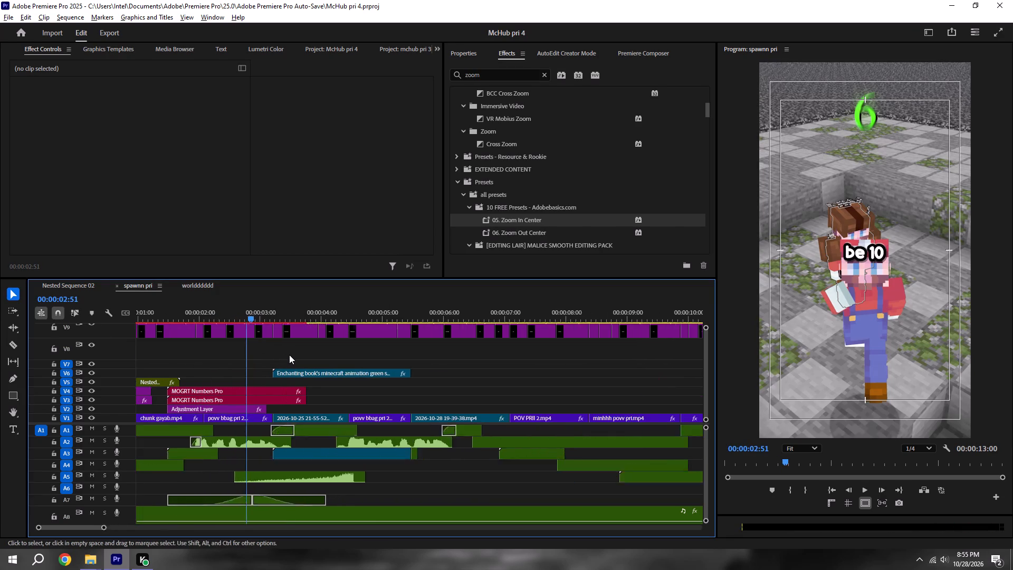
scroll(289, 355, up, 10)
key(space)
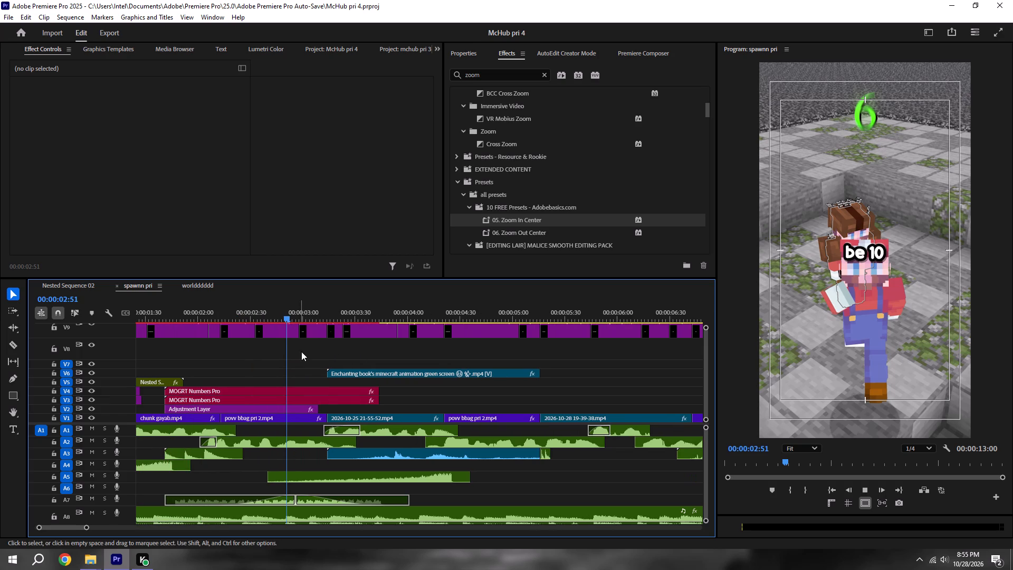
shift+click(324, 311)
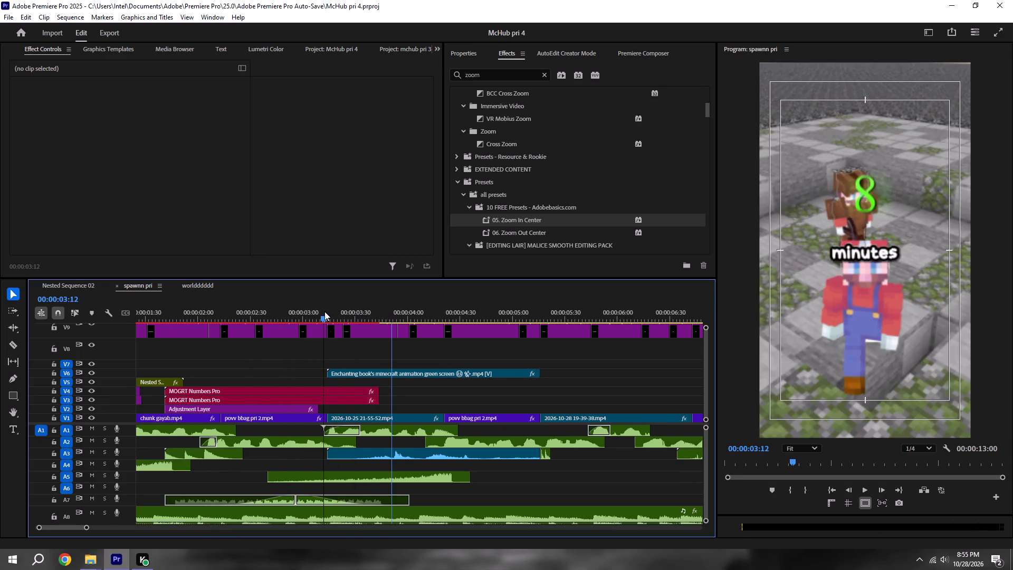
click(644, 40)
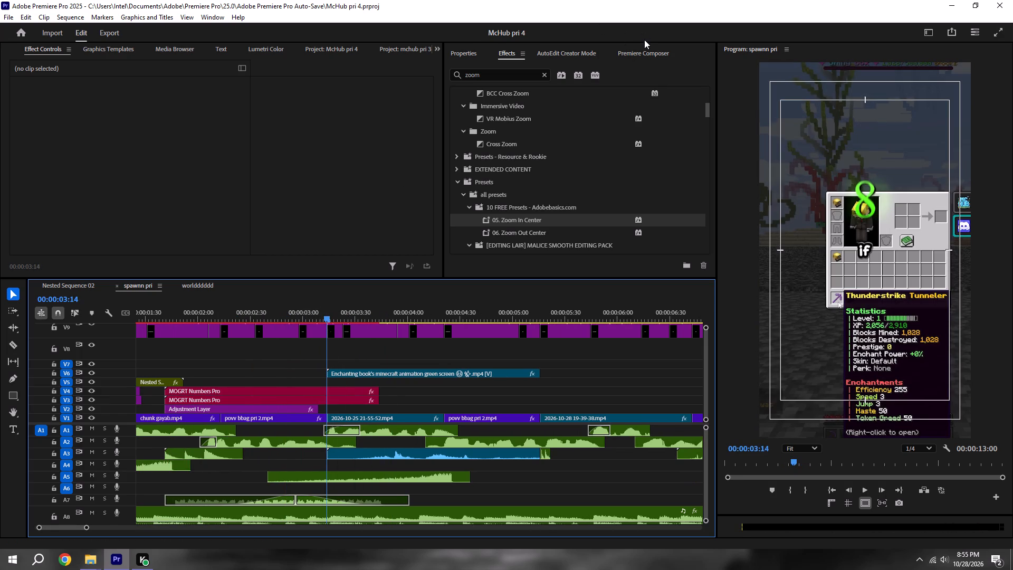
click(642, 50)
click(482, 132)
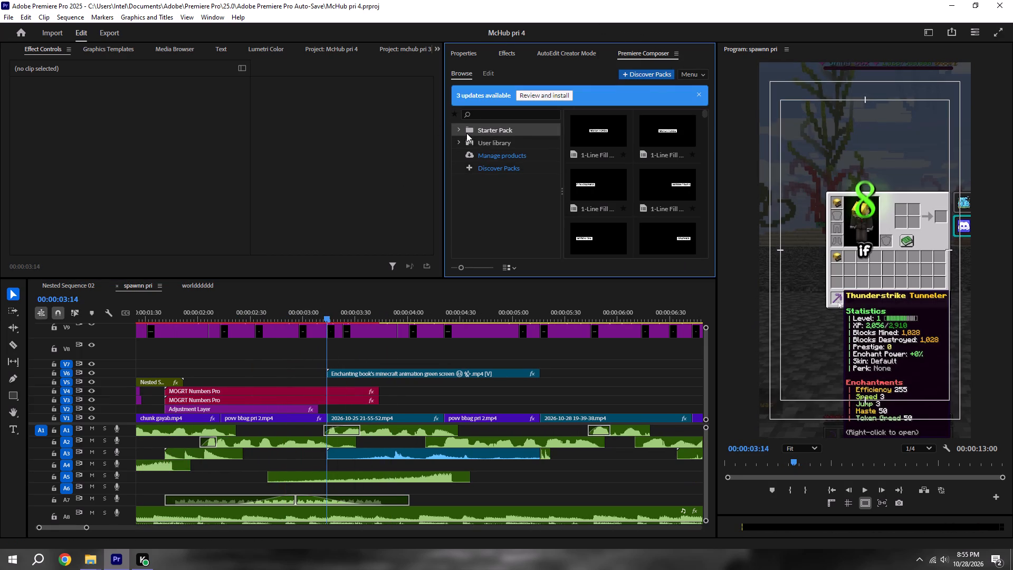
click(460, 131)
key(space)
alt+scroll(412, 407, down, 4)
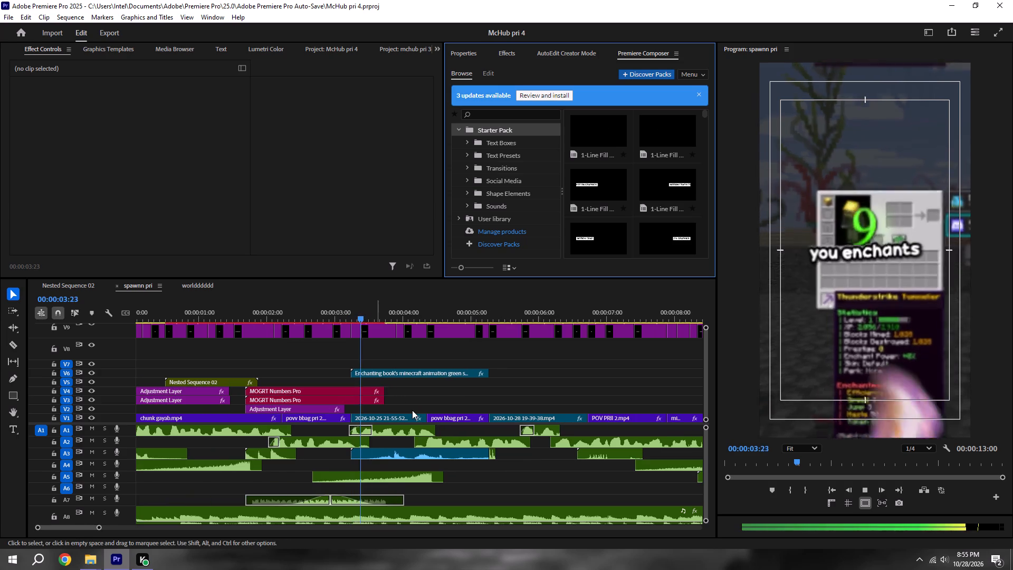
key(space)
Play back the section from 00:00:04:21 and examine the effects and keyframes on the enchanting book clip on V6.
shift+drag(433, 316, 425, 315)
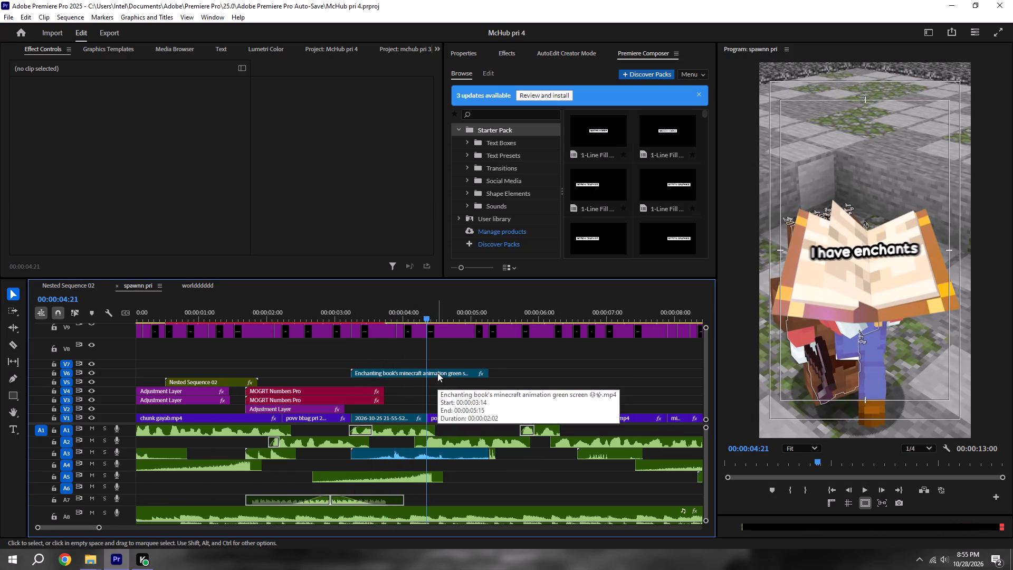
click(479, 394)
key(space)
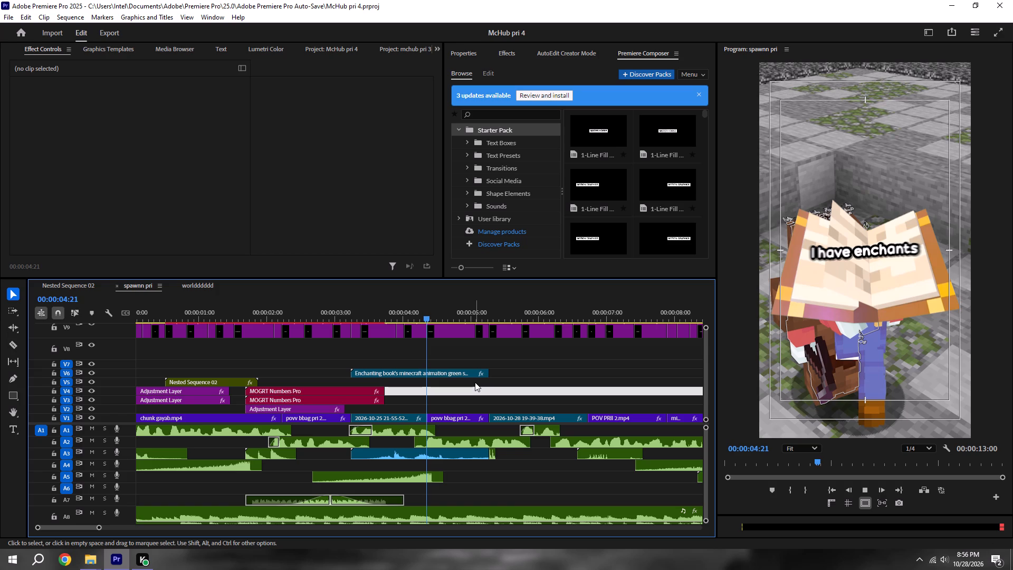
key(space)
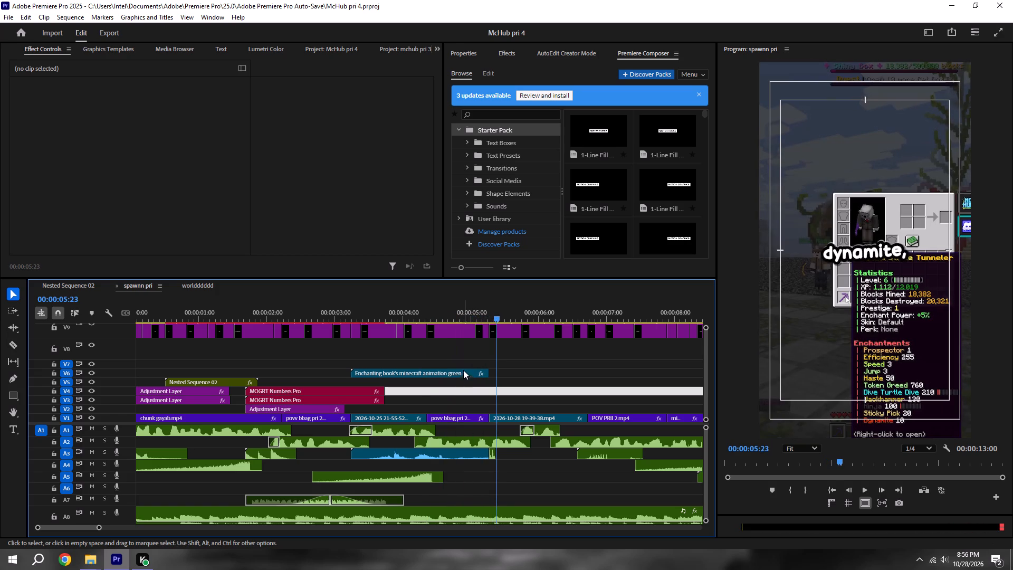
click(439, 311)
click(442, 376)
scroll(254, 182, down, 3)
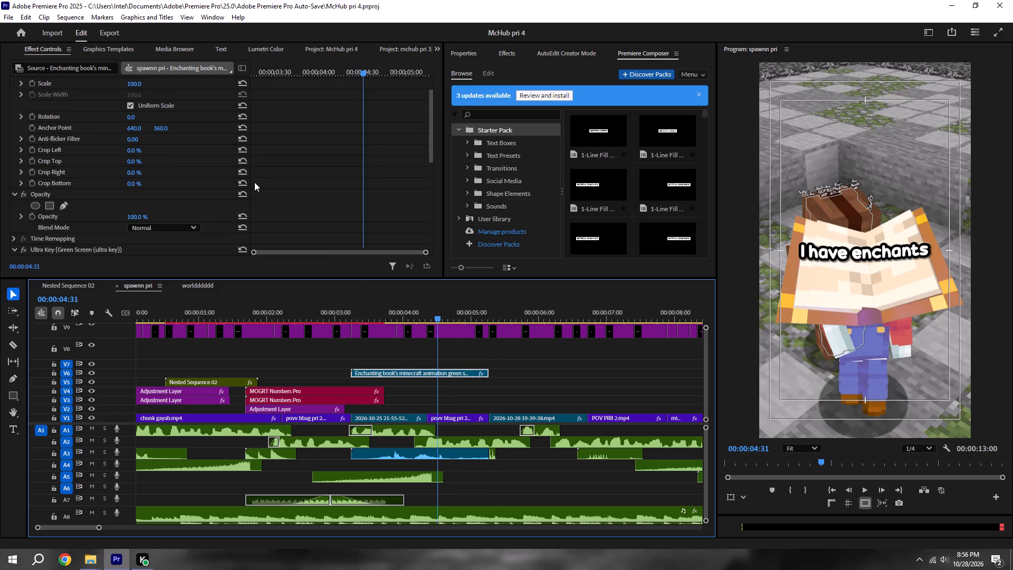
scroll(254, 182, down, 18)
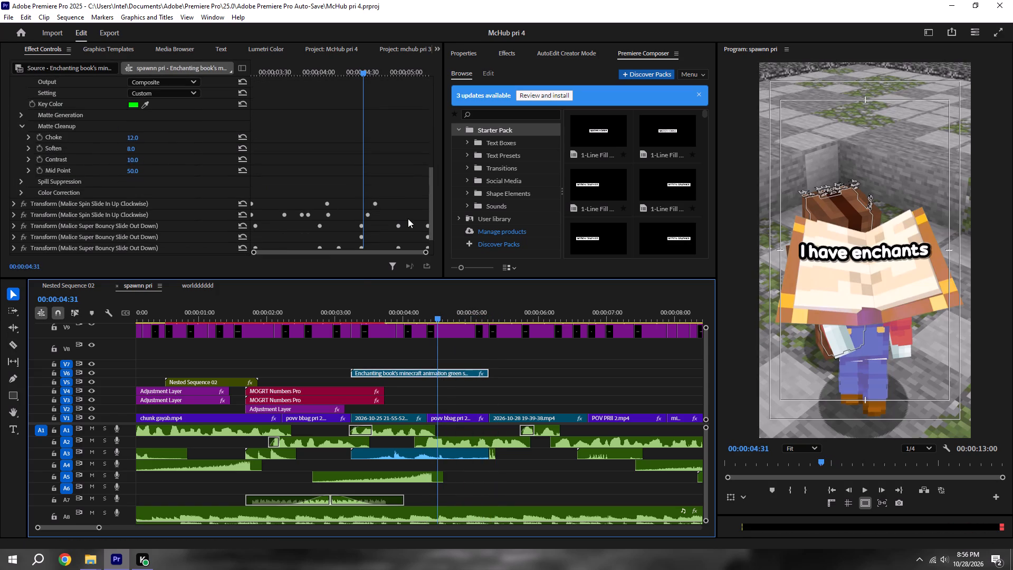
scroll(391, 201, down, 5)
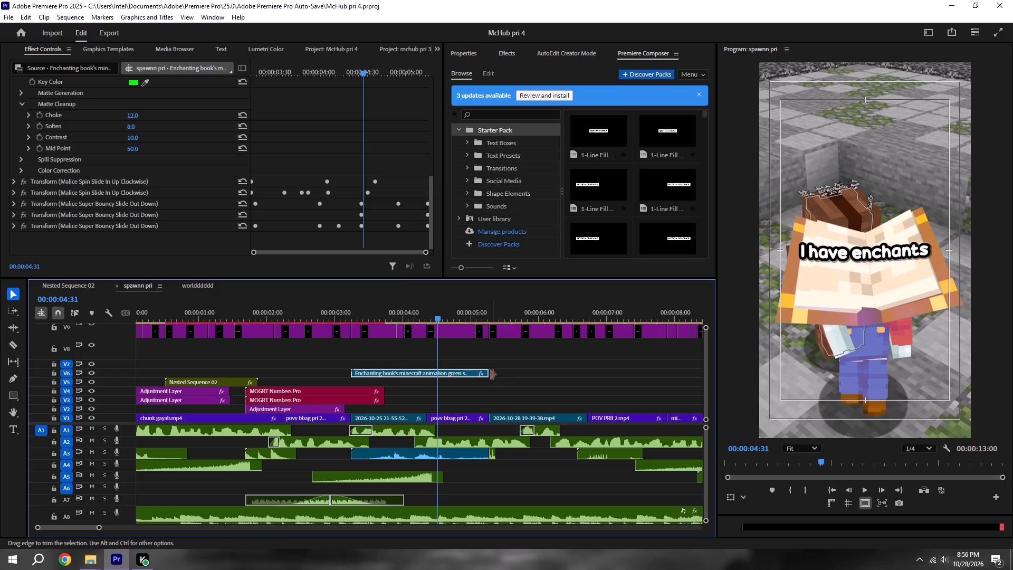
Trim the enchanting book clip on V6 and its audio on A3 to end at 00:00:04:21, and move the video clip down to V5.
drag(491, 375, 491, 375)
drag(491, 375, 431, 375)
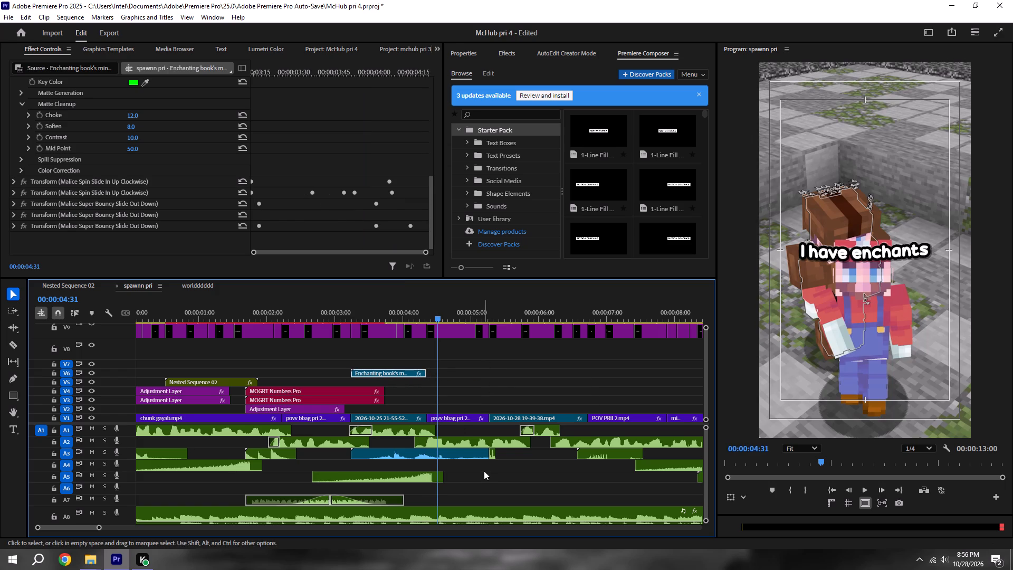
drag(486, 455, 446, 455)
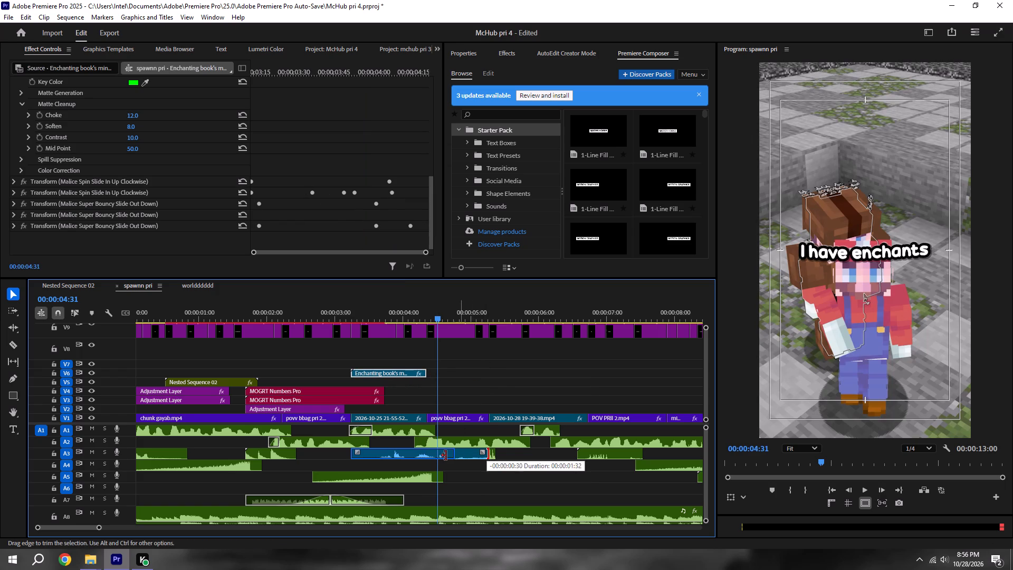
drag(446, 455, 427, 454)
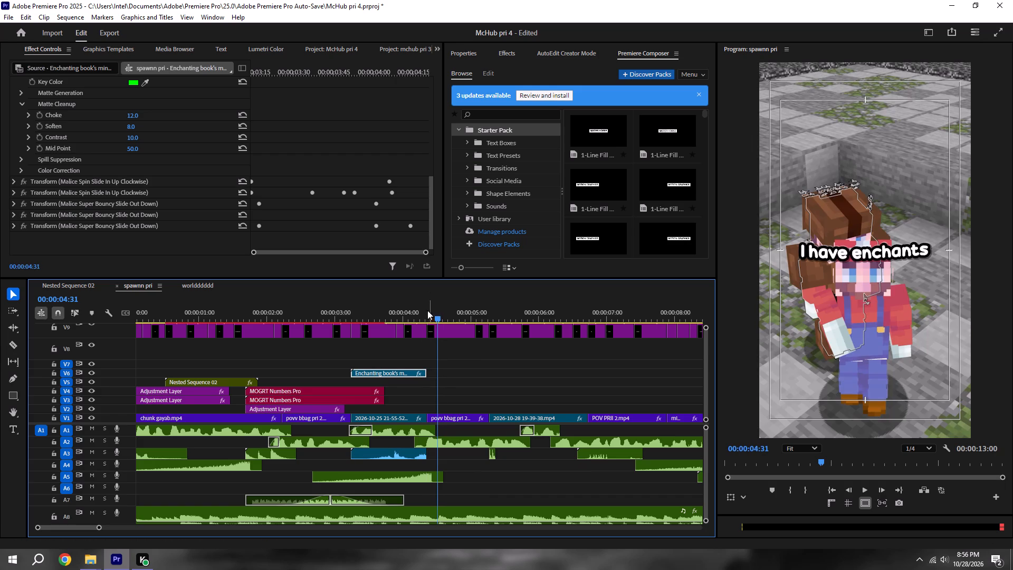
shift+click(427, 320)
drag(404, 373, 404, 374)
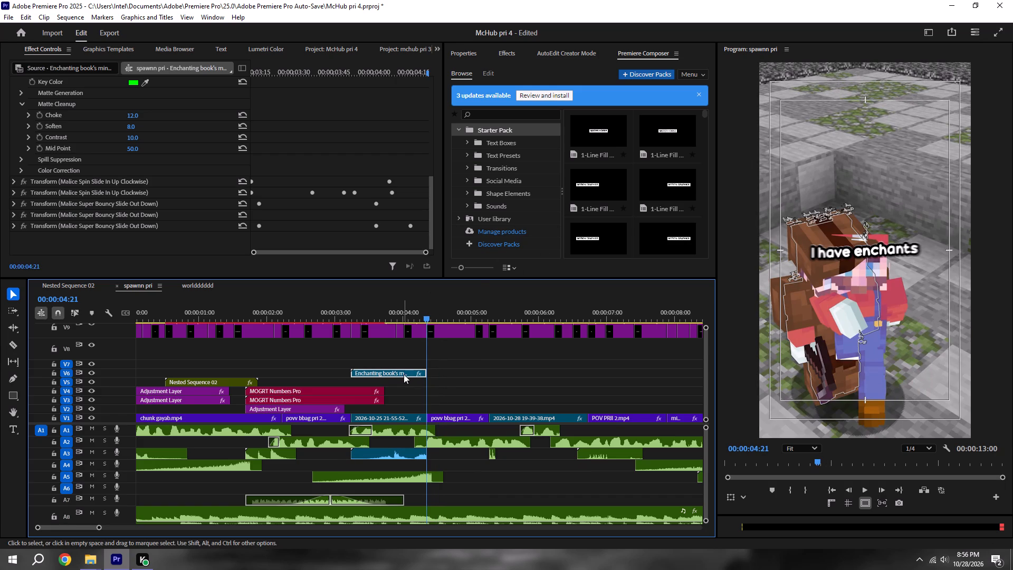
drag(404, 374, 407, 380)
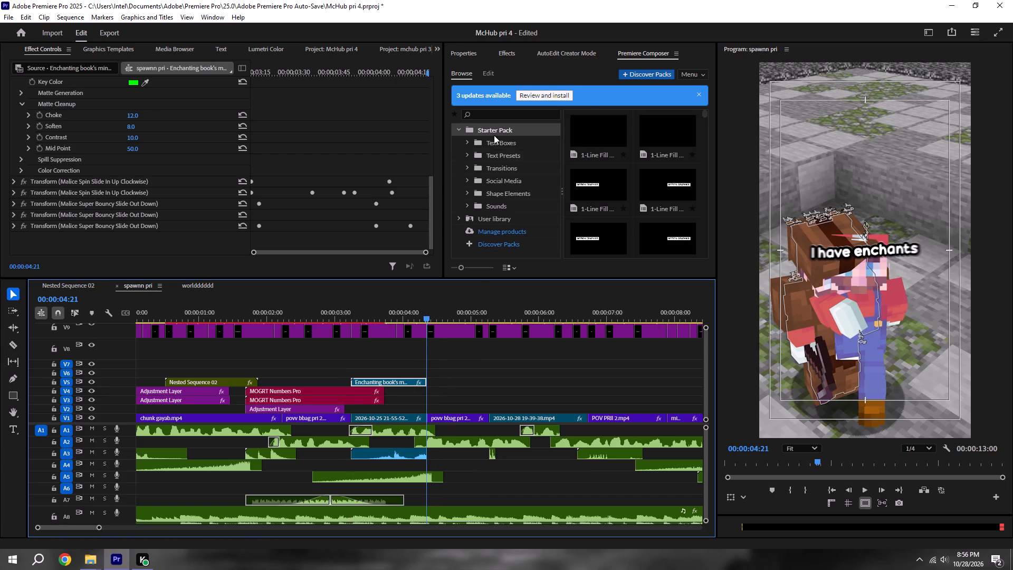
Add the Starter Pack Zoom Out transition with sound at 00:00:04:21, move its video layers up to V6 and V7, and save.
click(498, 173)
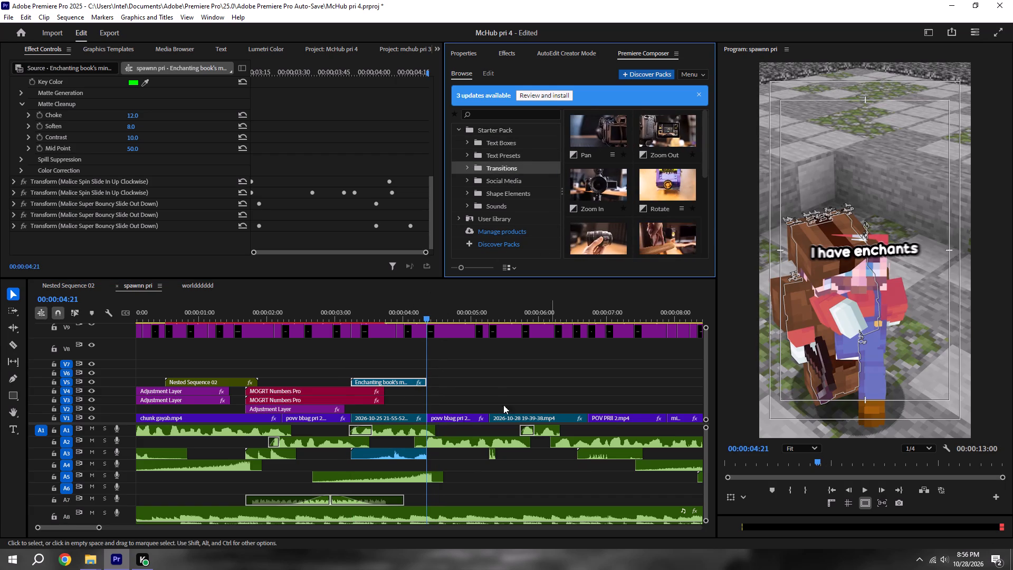
click(489, 384)
key(space)
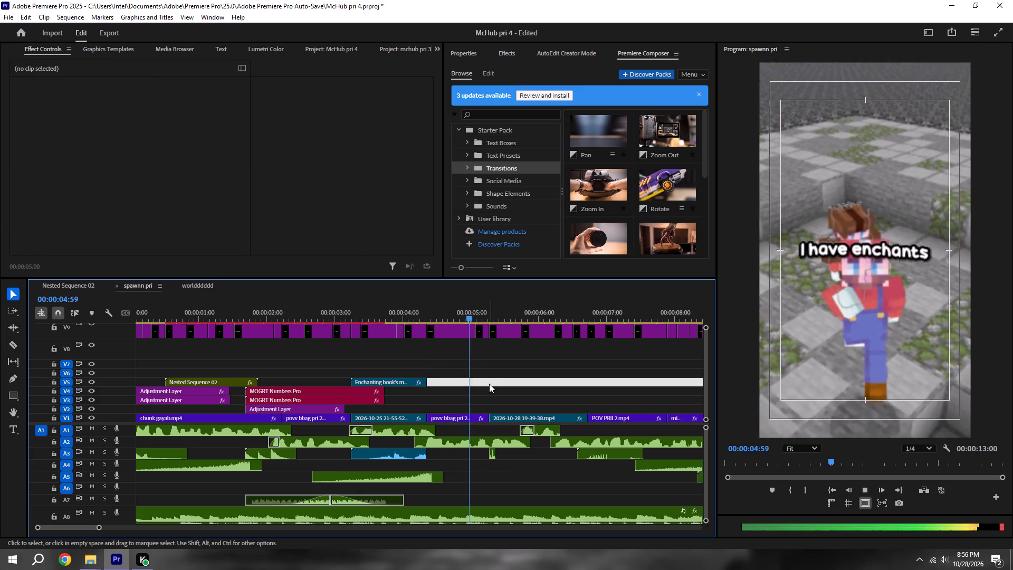
key(space)
shift+drag(419, 315, 426, 312)
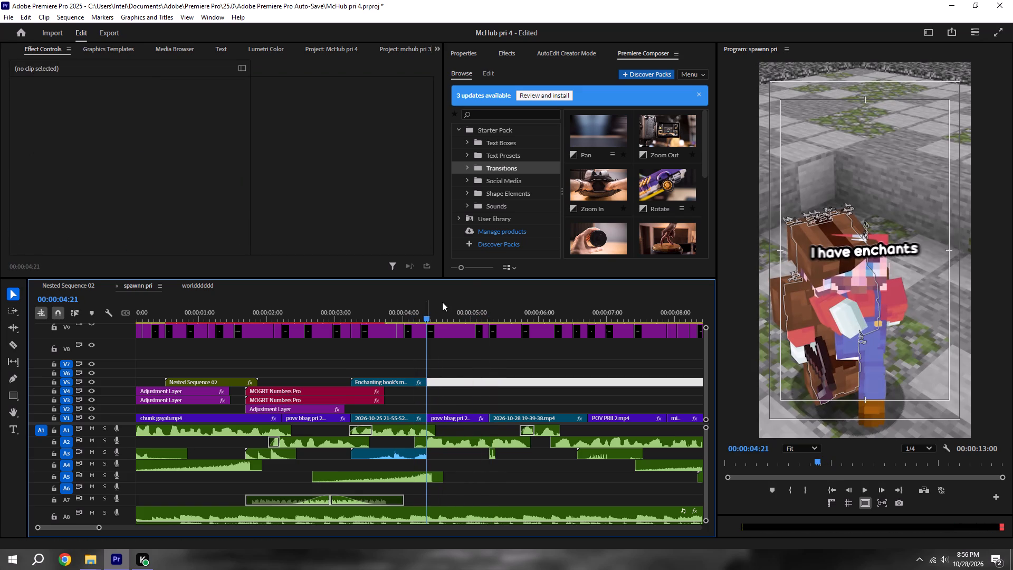
click(650, 141)
click(694, 267)
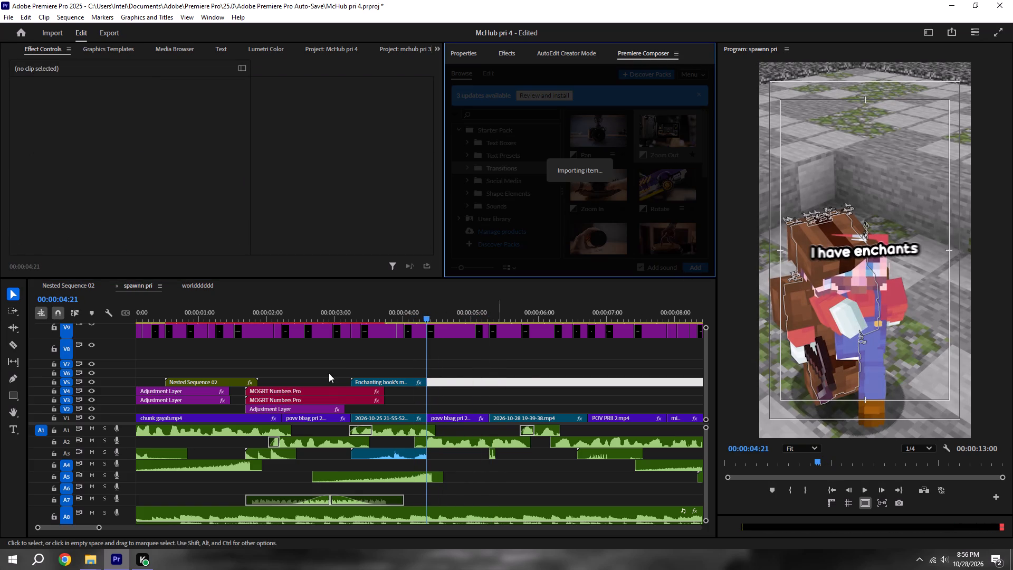
key(ctrl+s)
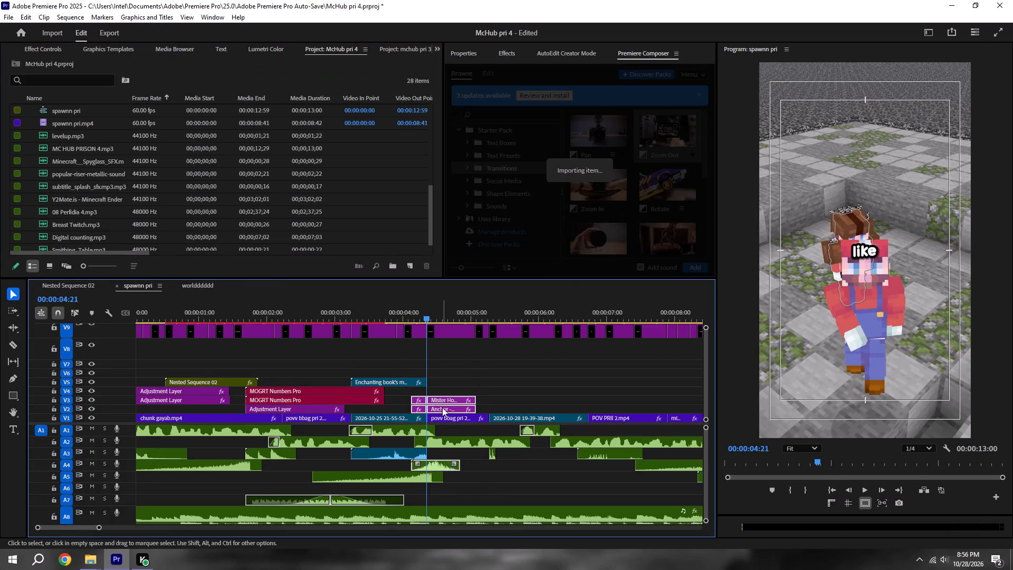
drag(443, 407, 443, 369)
key(ctrl+s)
Play back from before the new Zoom Out transition through about 00:00:08:08 and examine how the cuts flow.
drag(402, 309, 378, 308)
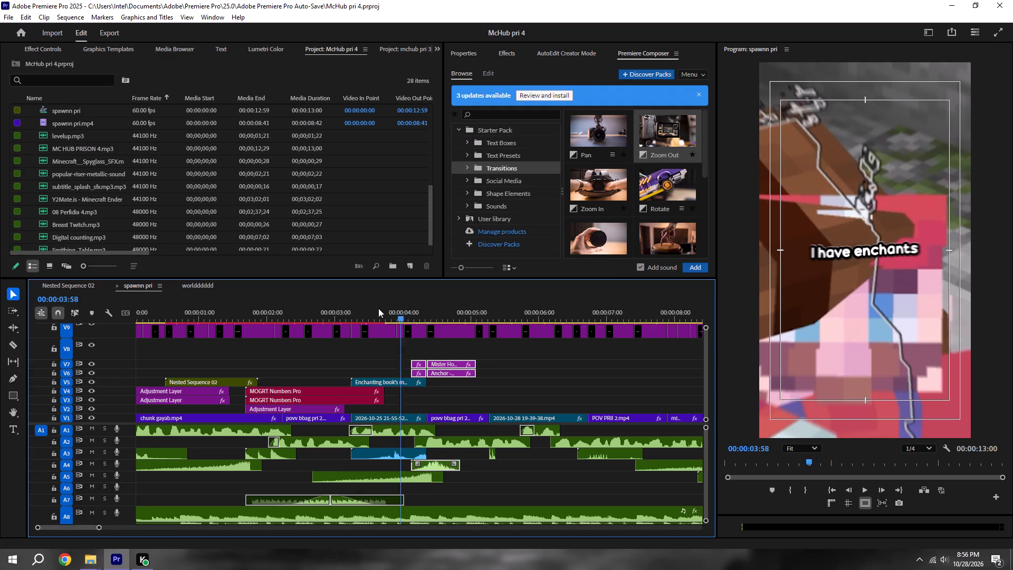
drag(378, 308, 362, 308)
key(space)
scroll(361, 321, down, 5)
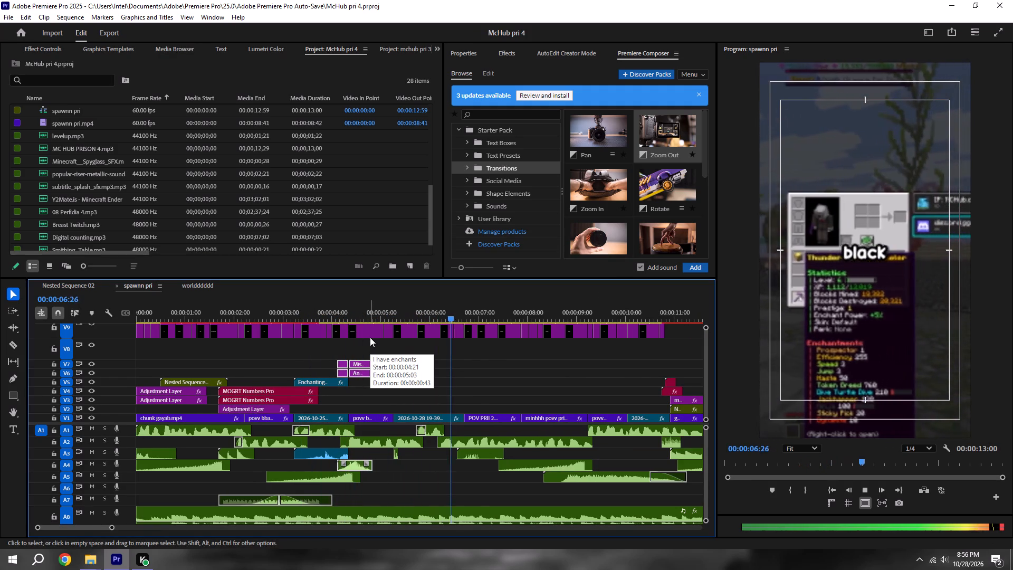
key(space)
shift+click(475, 309)
key(space)
alt+scroll(471, 310, down, 4)
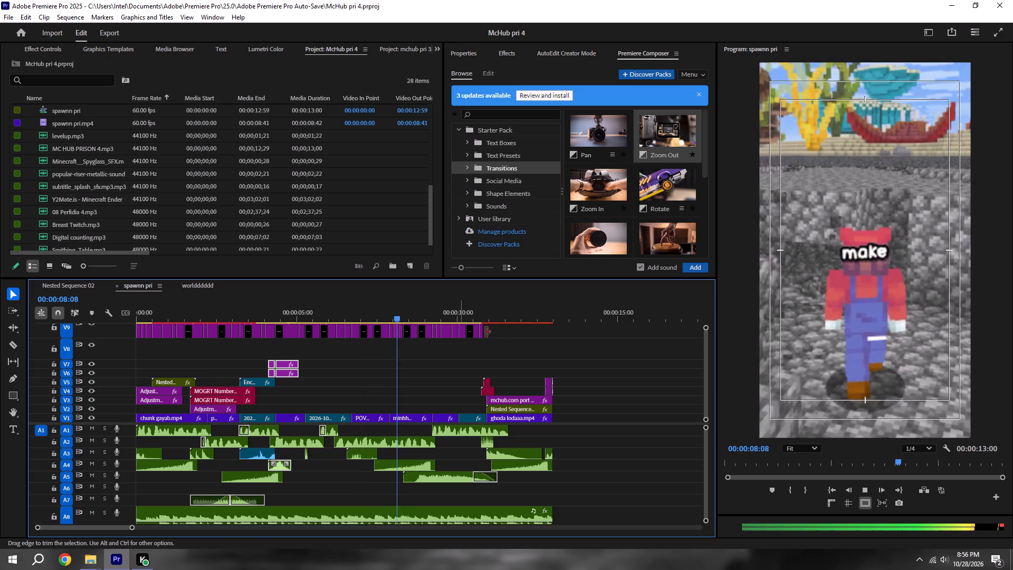
Add the Starter Pack Rotate transition in its CW version with sound at 00:00:07:53 and save.
shift+drag(428, 307, 389, 313)
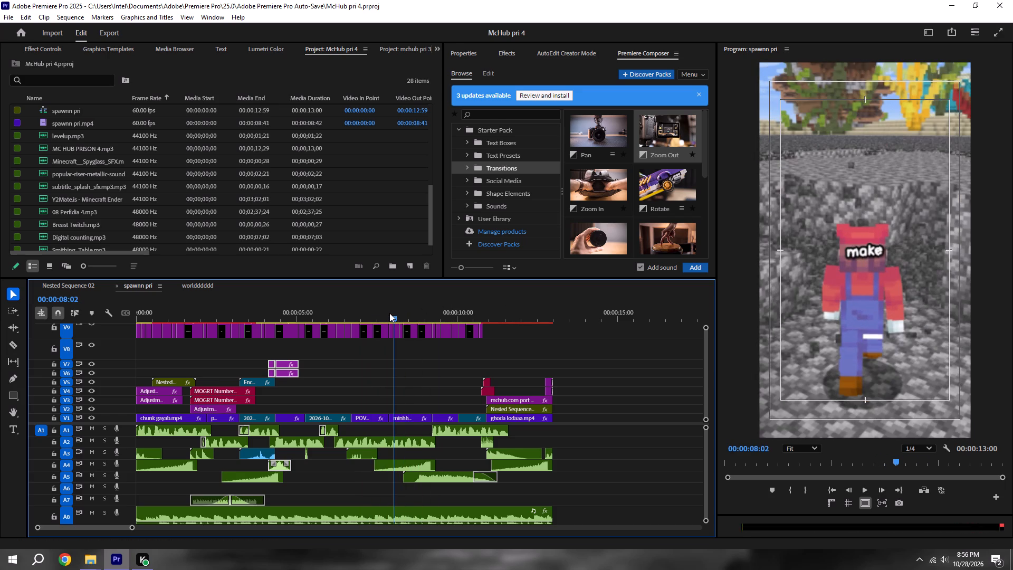
shift+drag(389, 313, 387, 313)
click(671, 182)
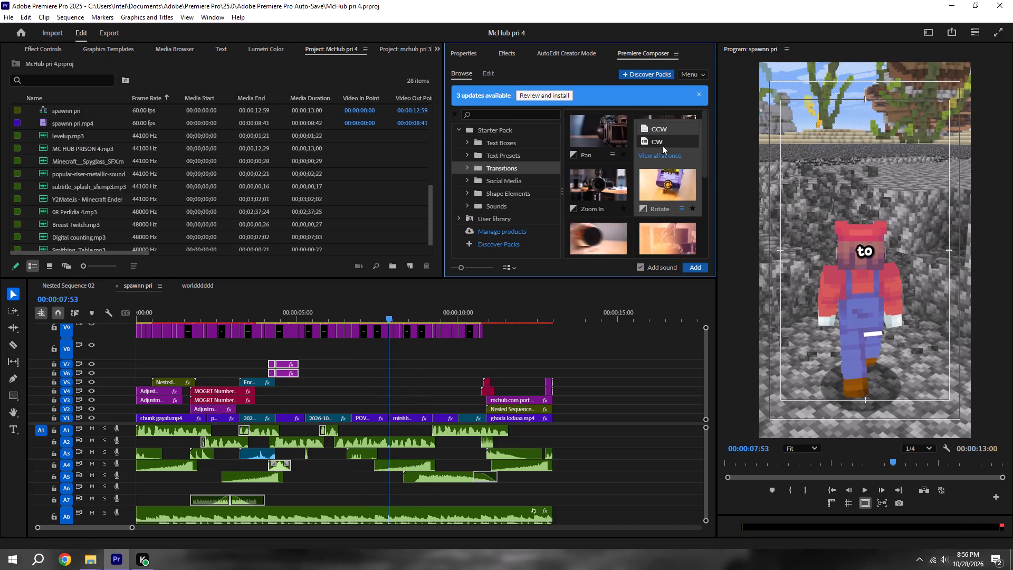
click(662, 143)
click(692, 269)
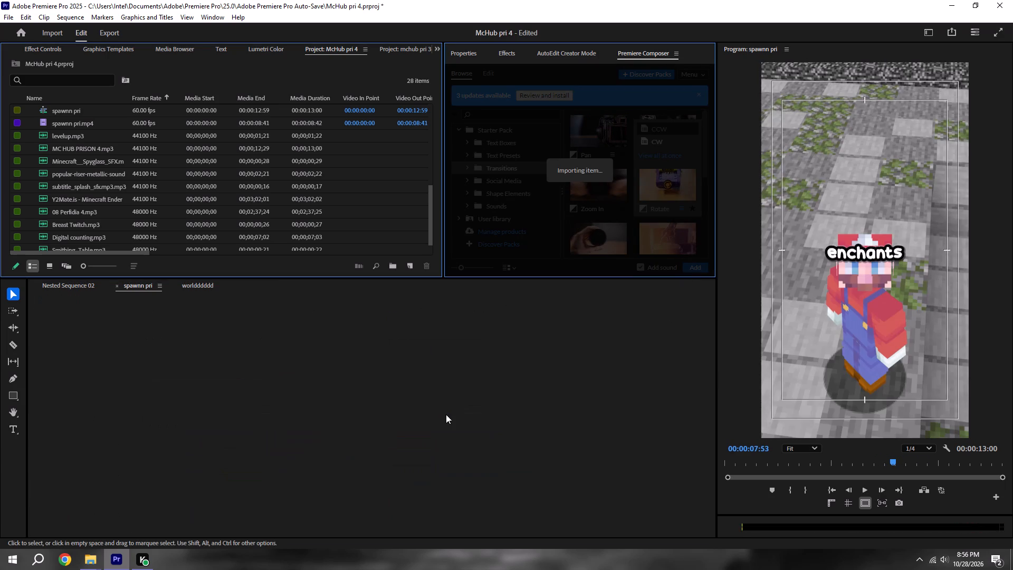
key(ctrl+s)
alt+scroll(417, 399, down, 5)
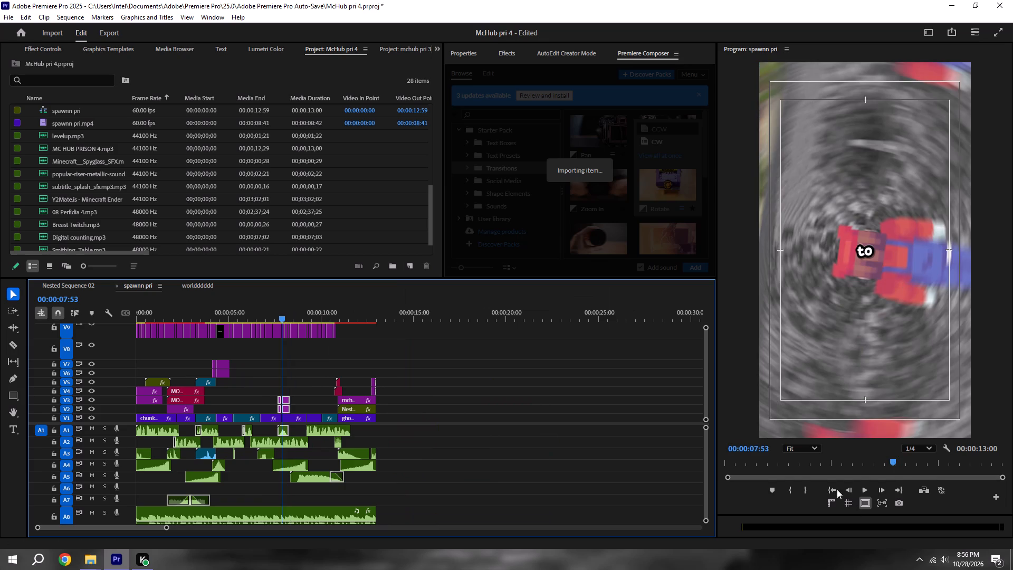
Play back the spawnn pri sequence from its start to review the transitions, save the project, and park the playhead at 00:00:09:14.
click(834, 489)
key(space)
alt+scroll(486, 416, up, 15)
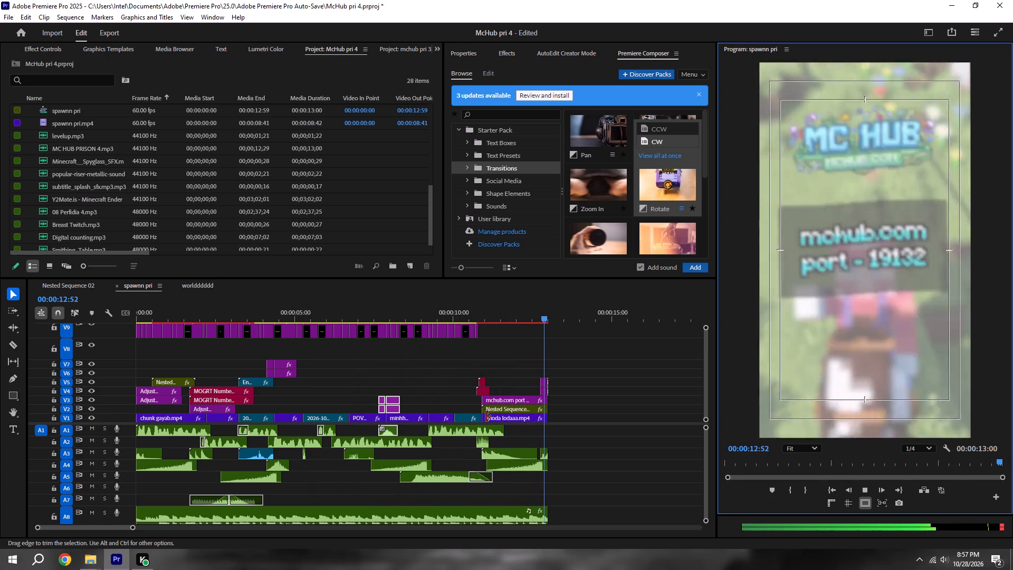
key(space)
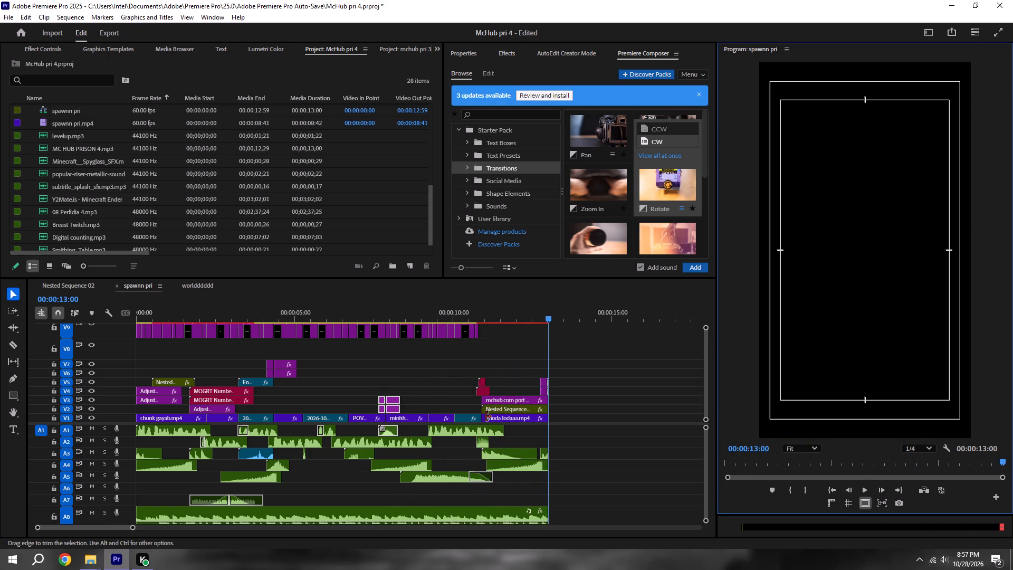
key(space)
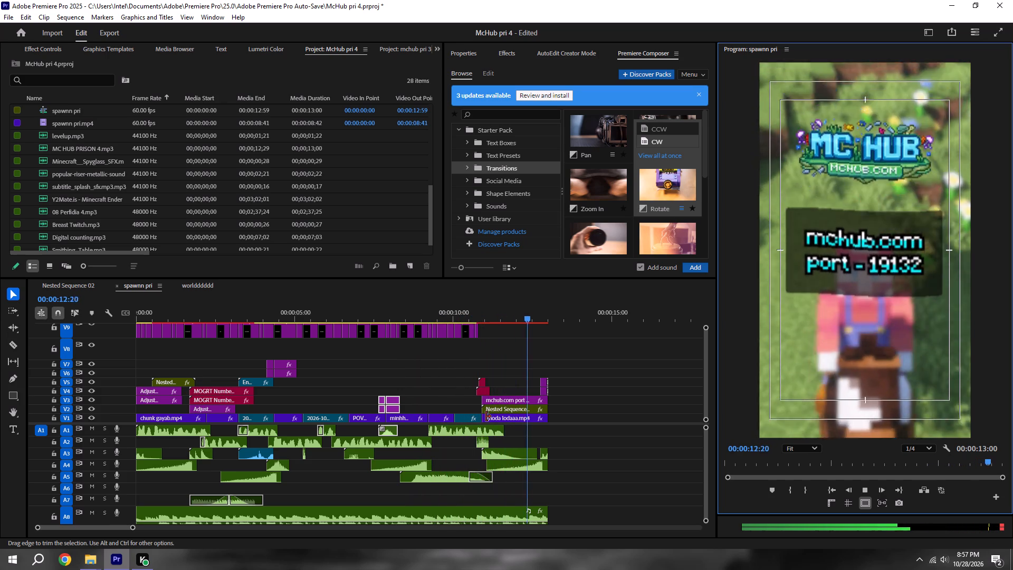
key(ctrl+s)
alt+scroll(432, 417, up, 11)
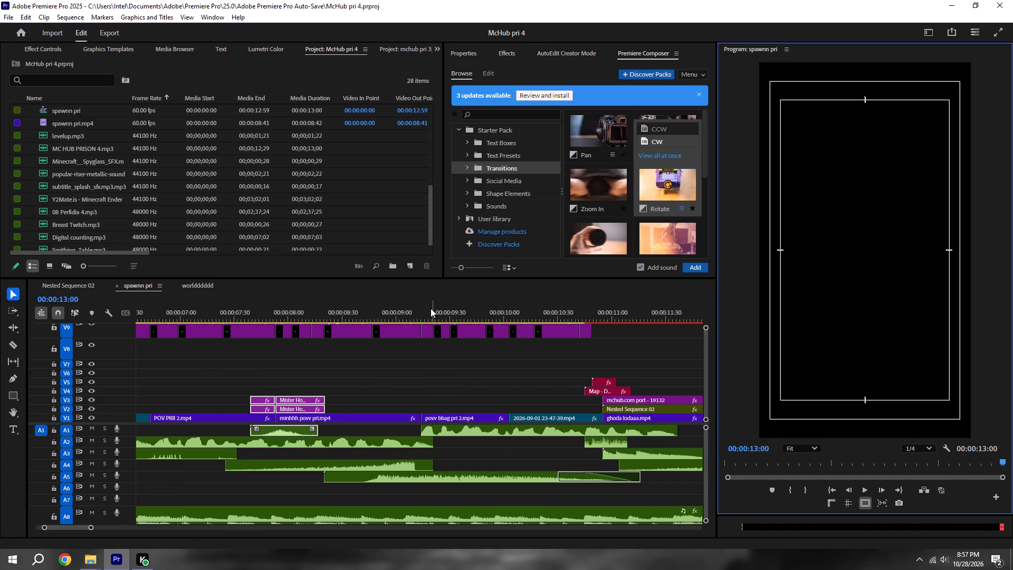
shift+click(427, 298)
shift+click(422, 303)
alt+scroll(381, 469, down, 6)
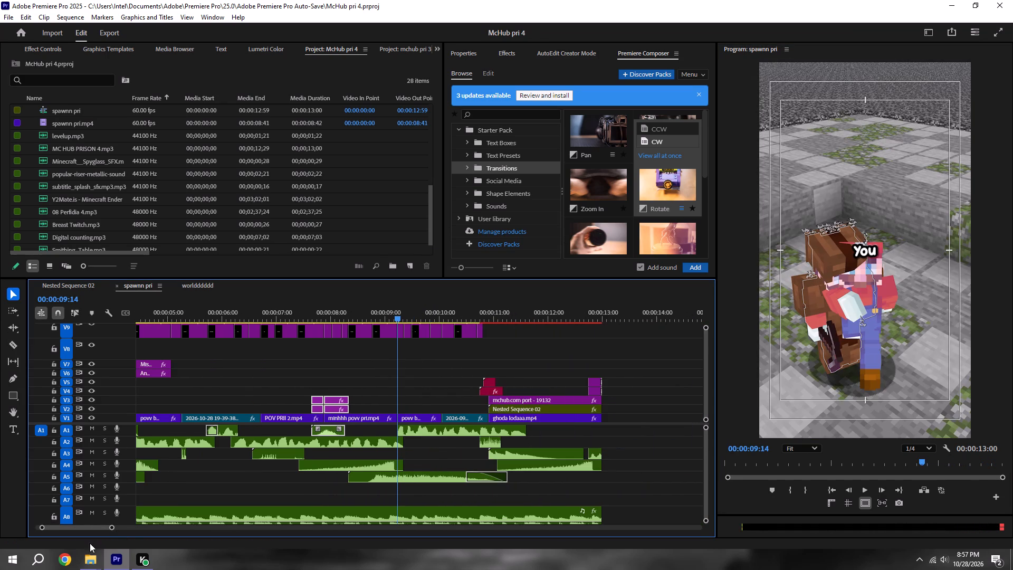
Switch to Google Chrome and reopen the Progress Bar folder in Google Drive from the recently closed tabs.
click(70, 569)
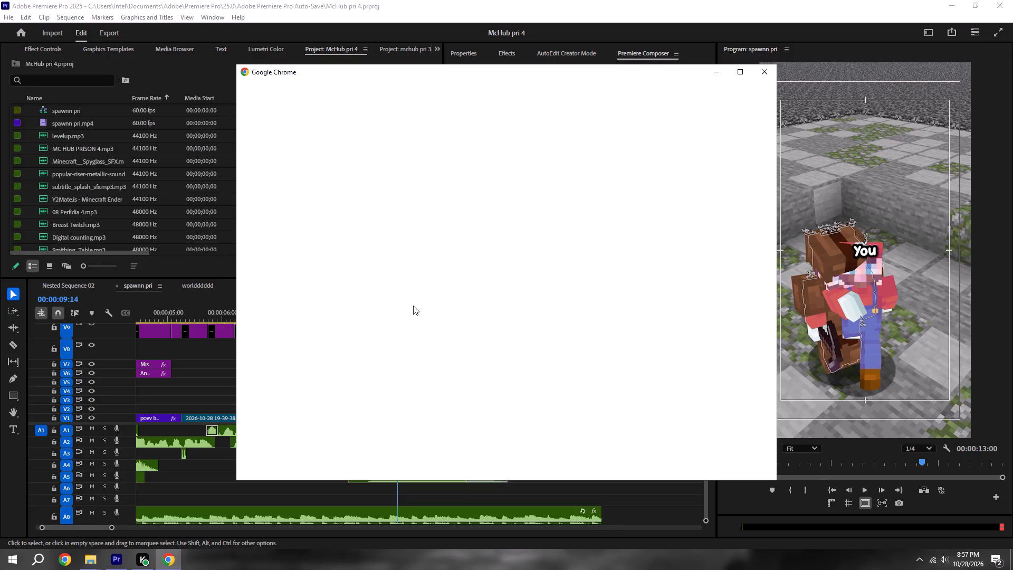
click(451, 368)
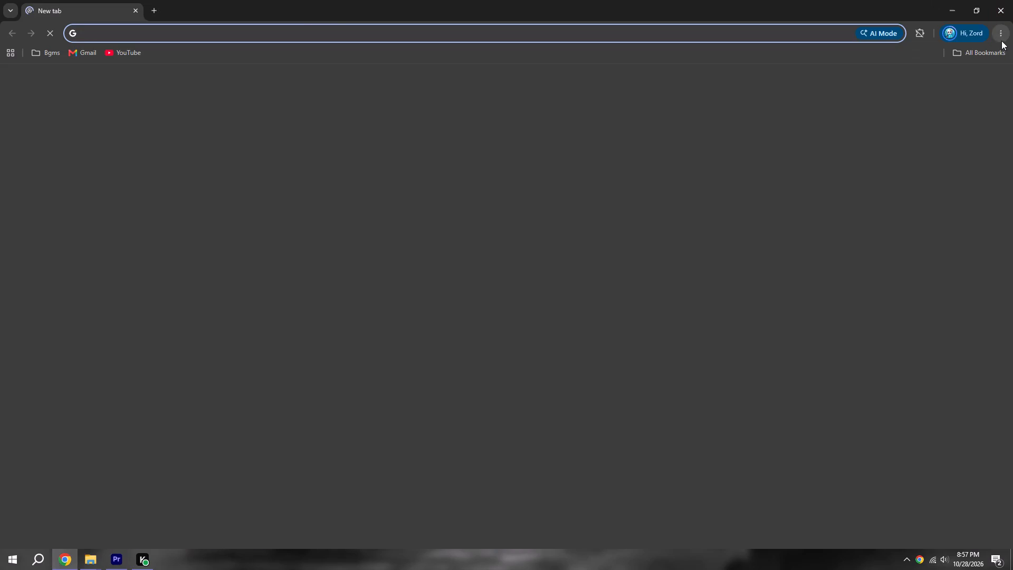
click(1001, 41)
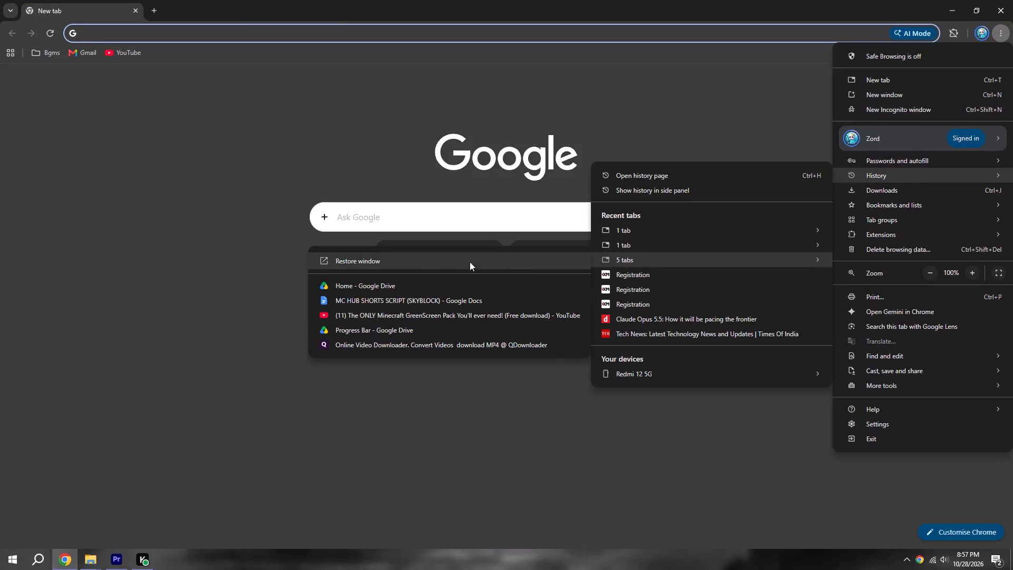
click(392, 330)
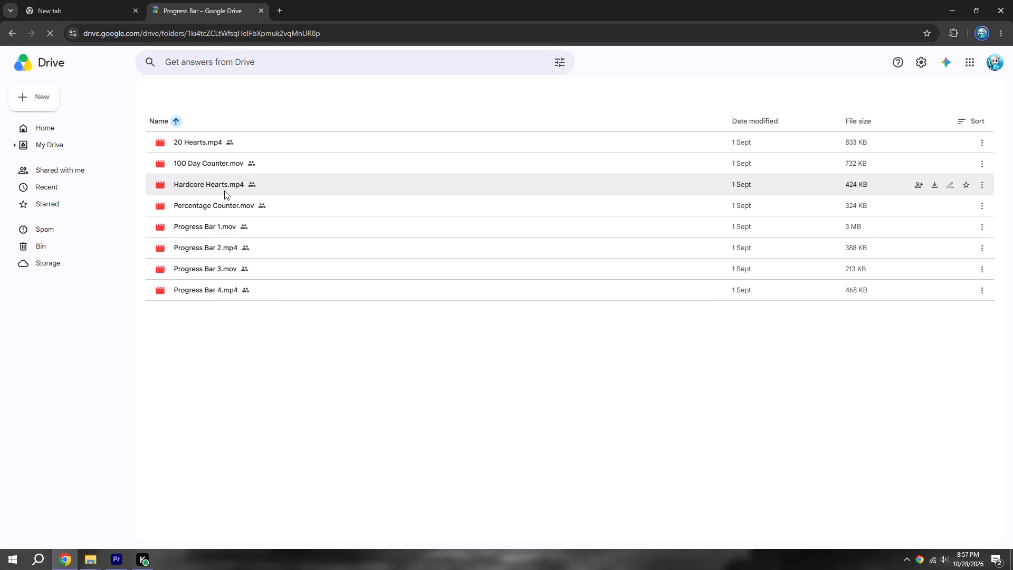
double_click(219, 207)
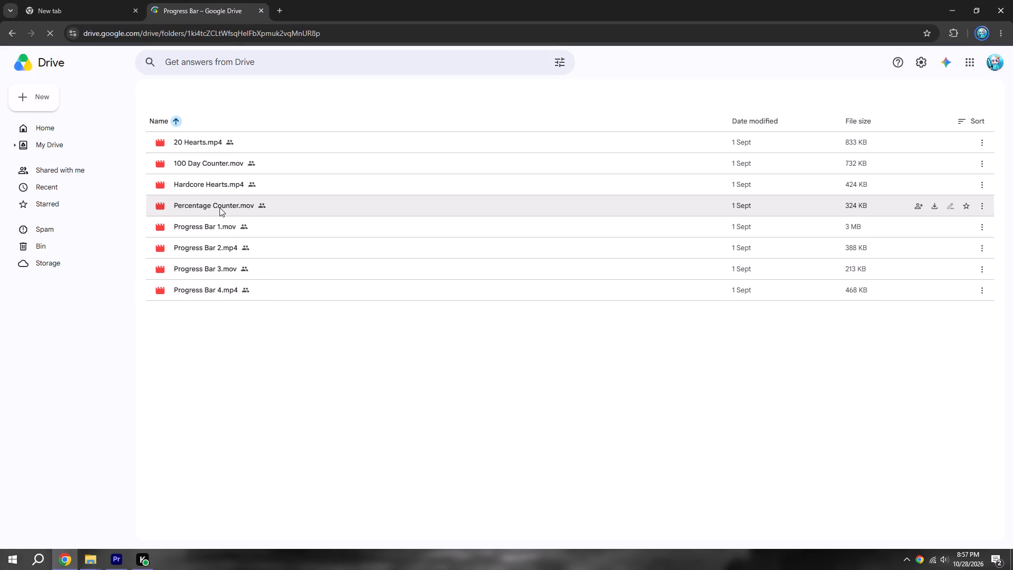
double_click(219, 207)
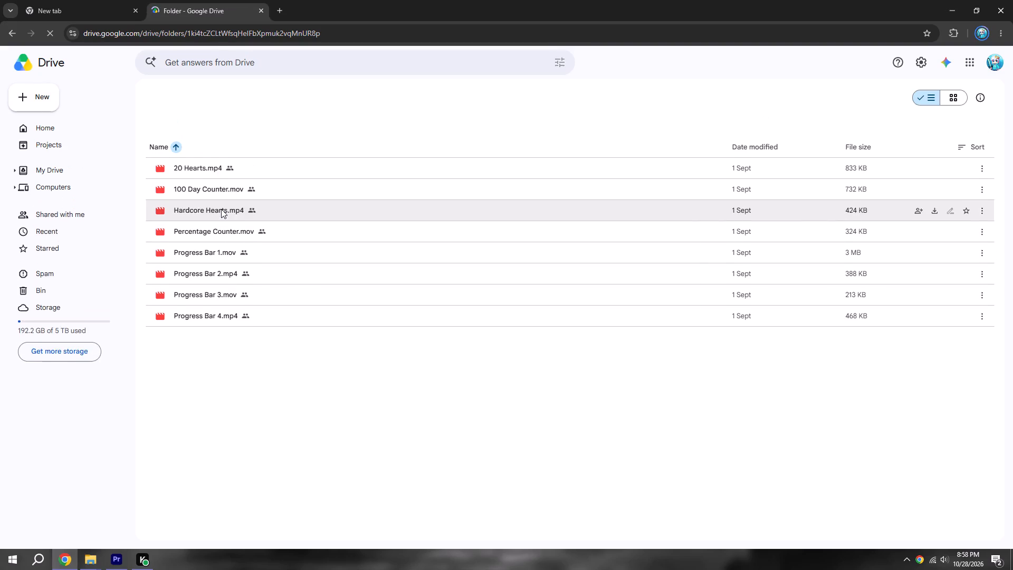
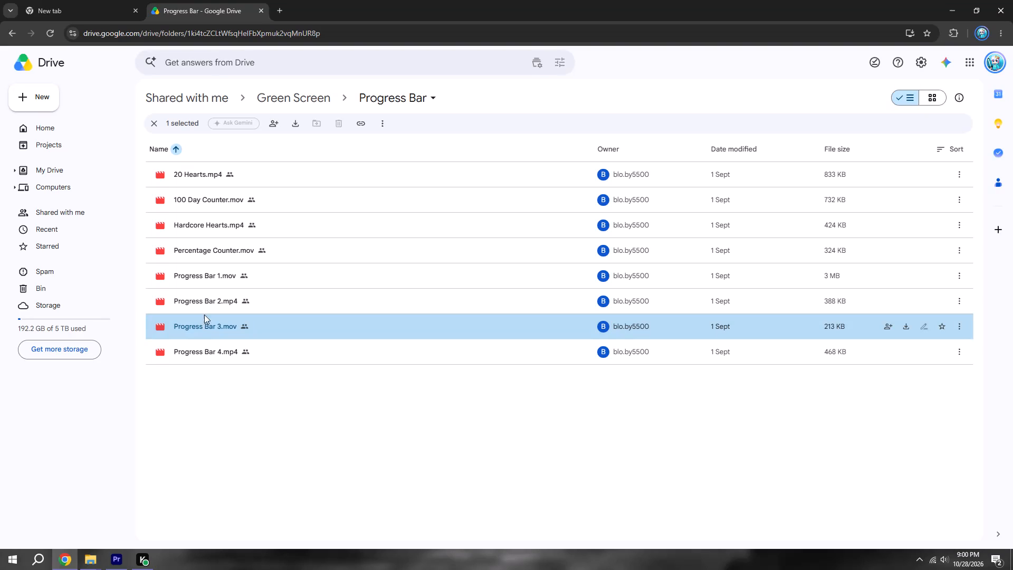
Try to open Progress Bar 3.mov from the Progress Bar folder for preview.
click(231, 322)
click(231, 322)
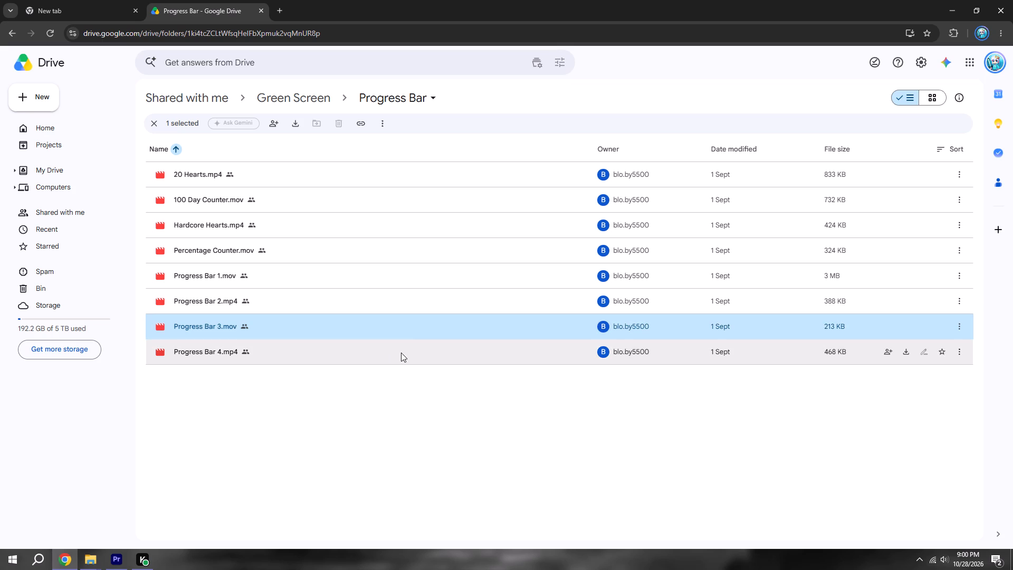
double_click(422, 332)
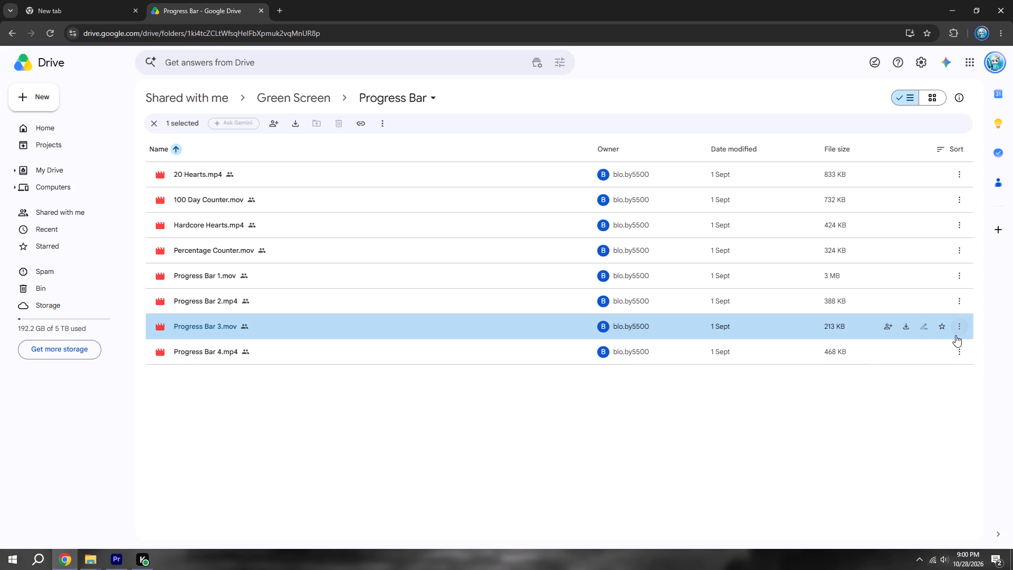
Select all eight video files in the Progress Bar folder, from 20 Hearts.mp4 to Progress Bar 4.mp4, and download them together.
click(962, 326)
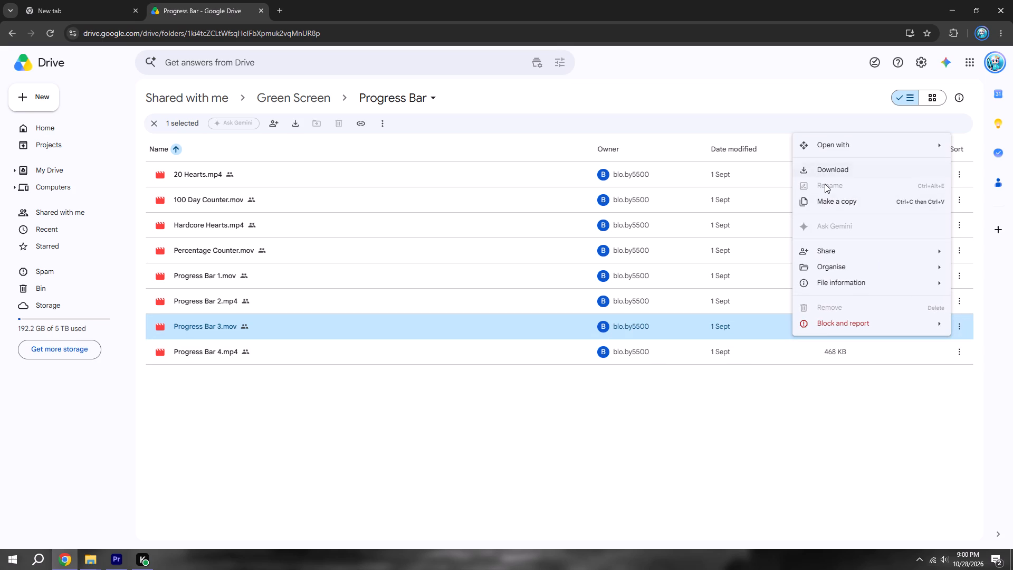
drag(678, 445, 721, 177)
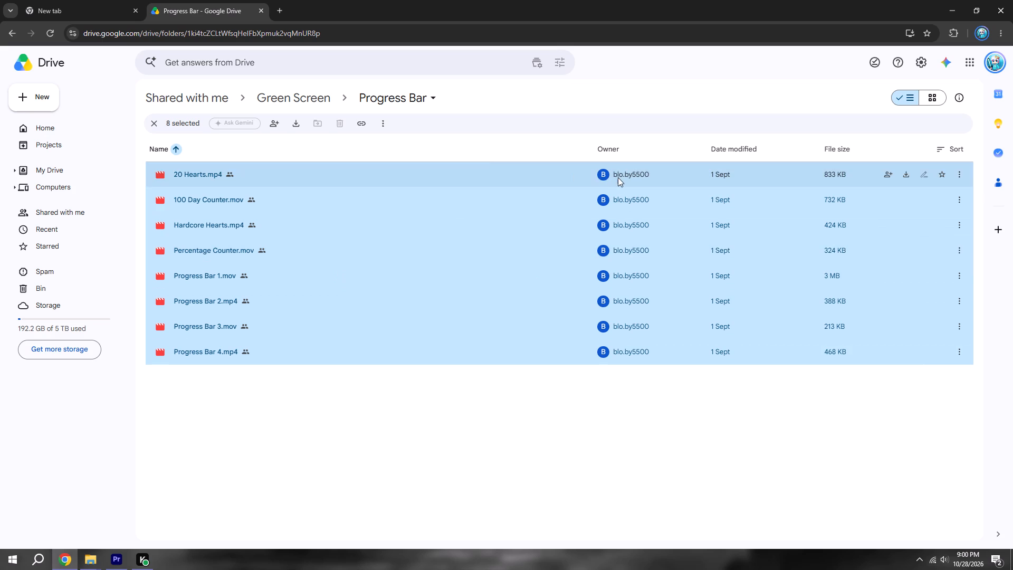
click(301, 126)
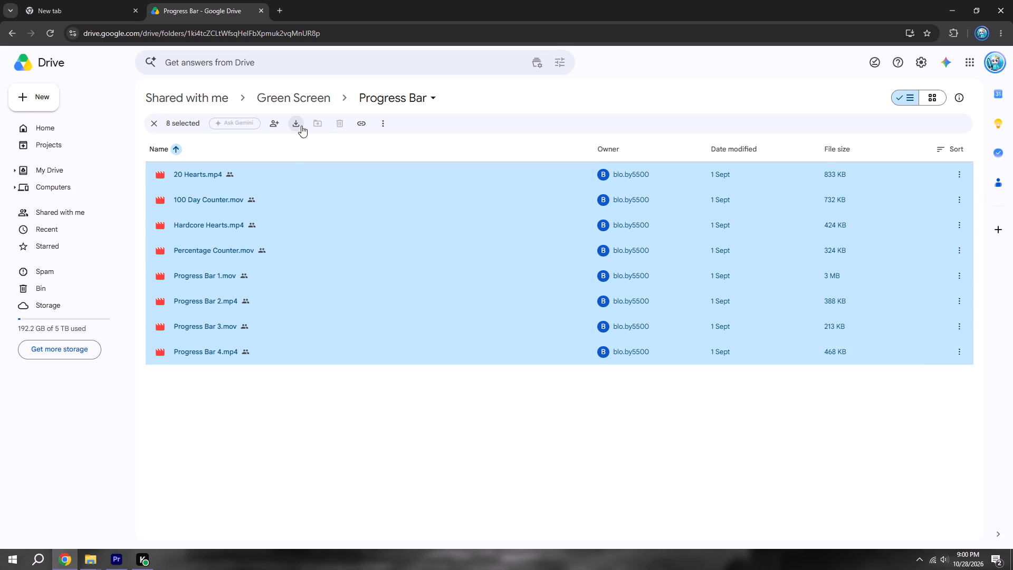
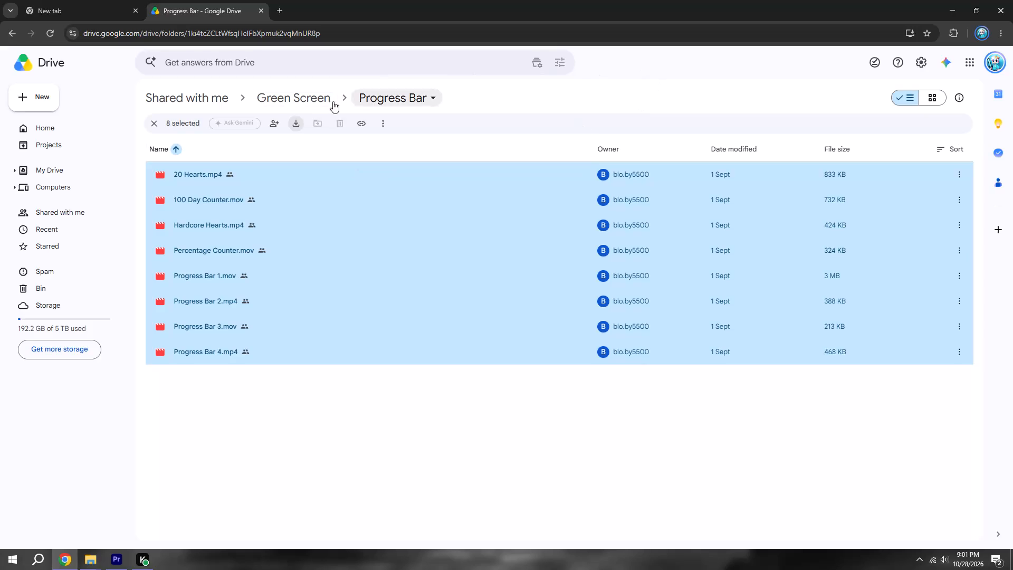
Try again to download the eight selected video files, and reload the Progress Bar folder page.
click(295, 120)
key(F5)
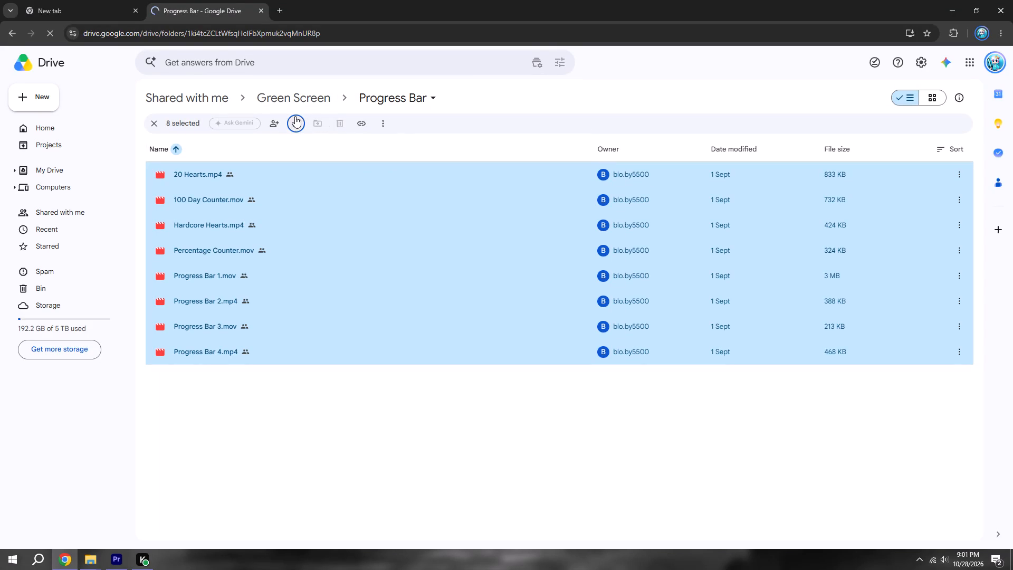
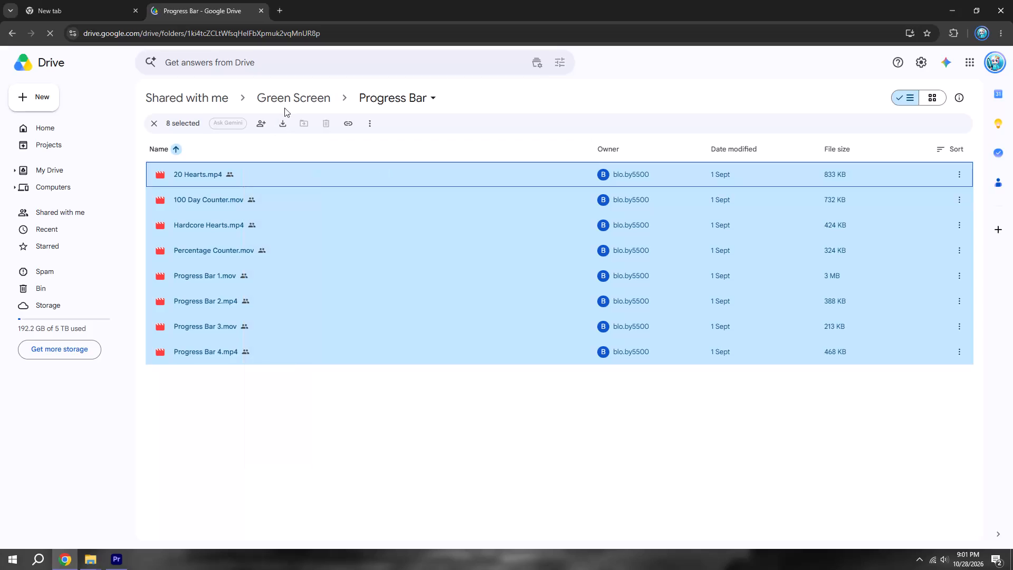
Download all eight selected video files from the Progress Bar folder.
click(276, 121)
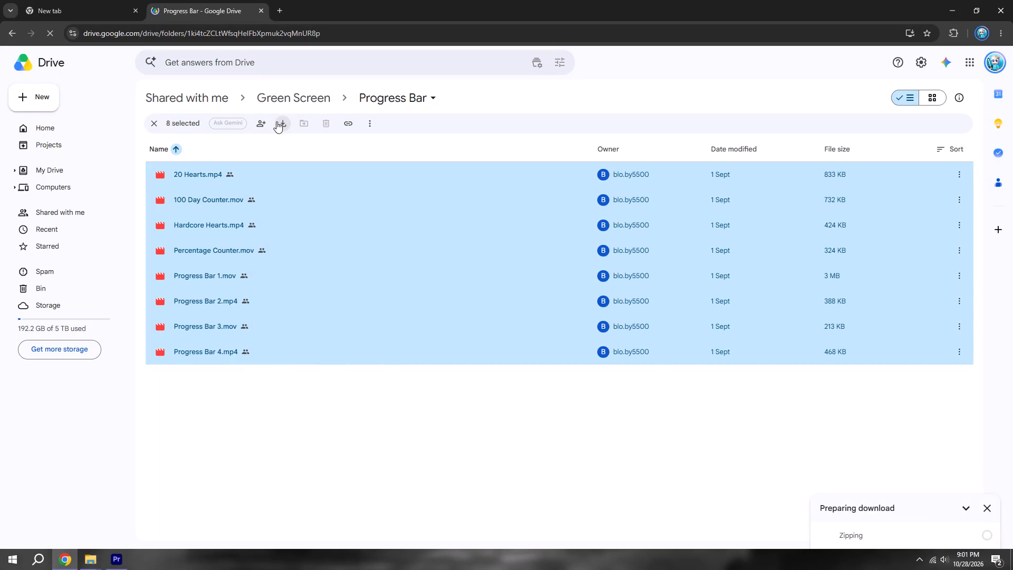
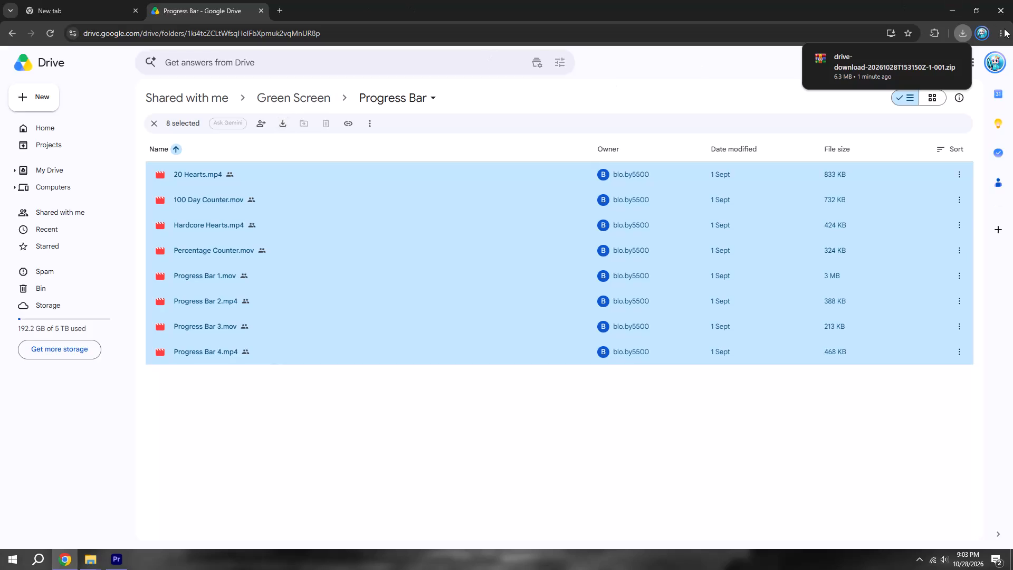
Open the downloaded Drive ZIP archive from the Downloads folder.
click(938, 64)
click(952, 3)
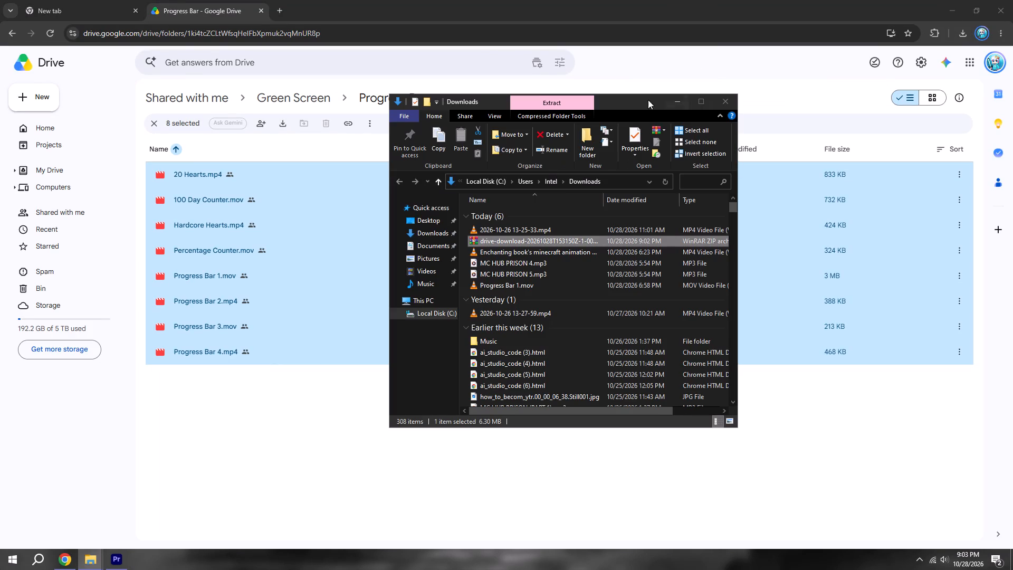
click(503, 235)
double_click(506, 243)
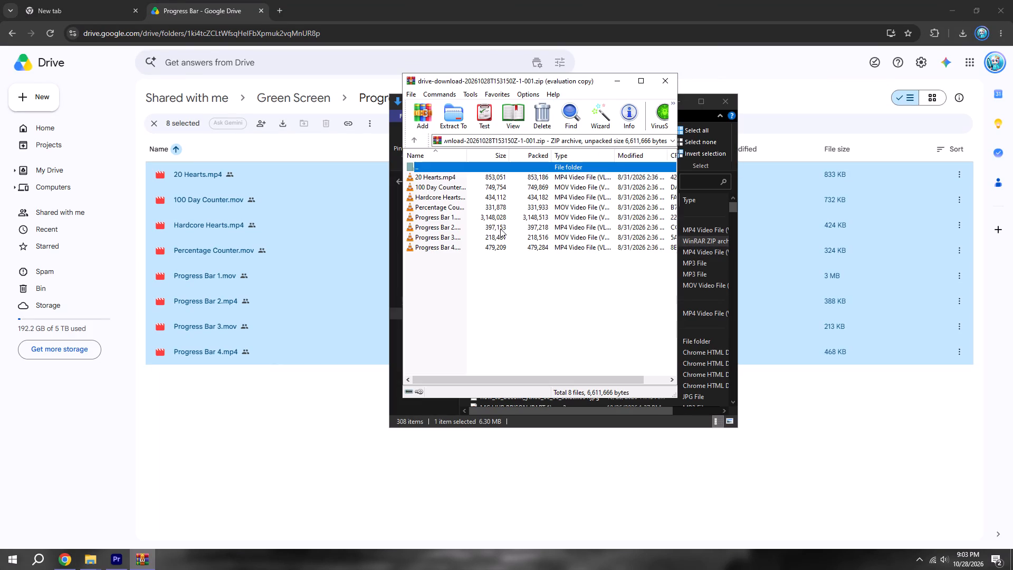
Preview the four Progress Bar clips directly from the archive.
double_click(444, 218)
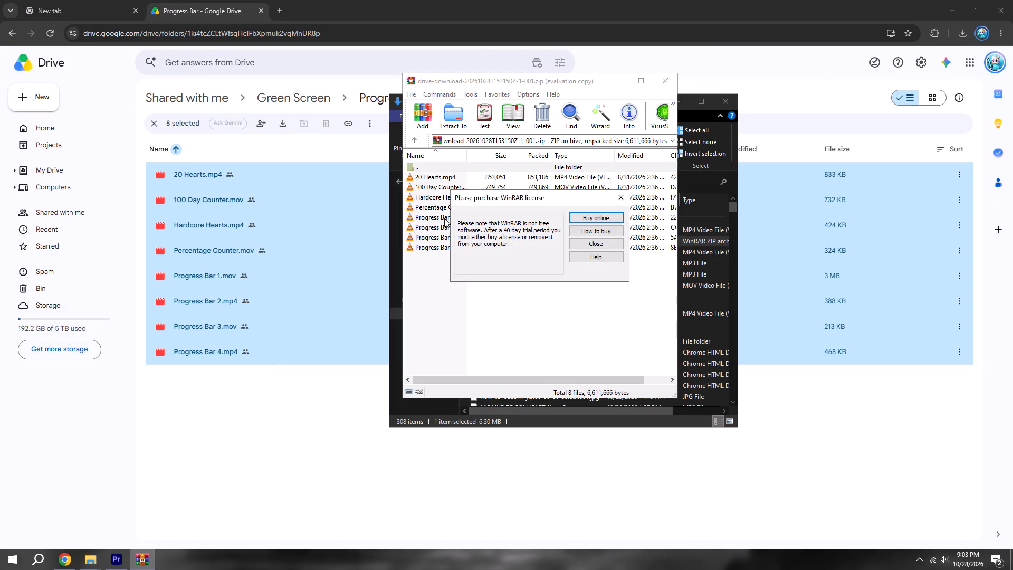
click(619, 205)
double_click(505, 218)
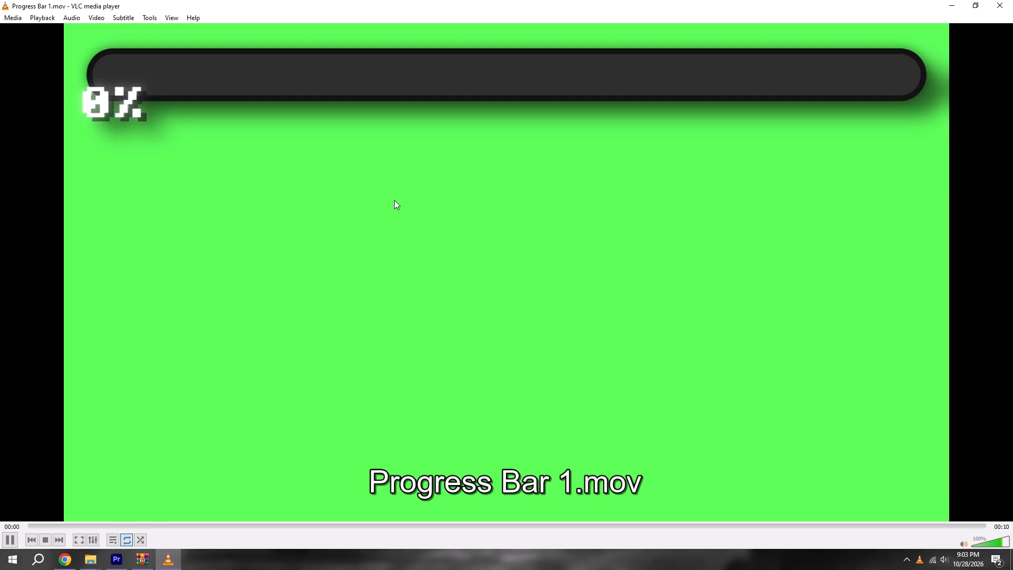
click(1009, 0)
double_click(464, 231)
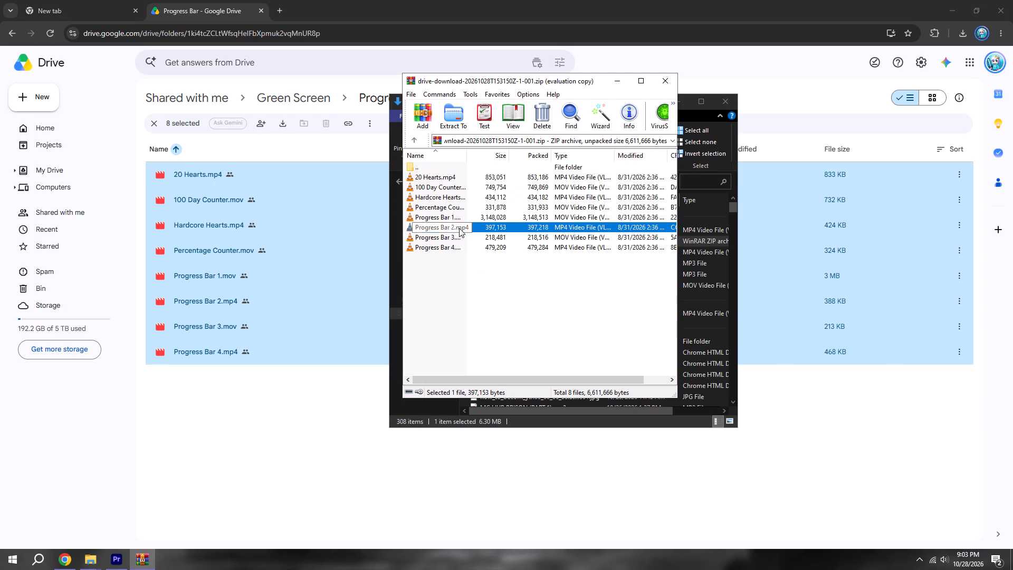
double_click(447, 228)
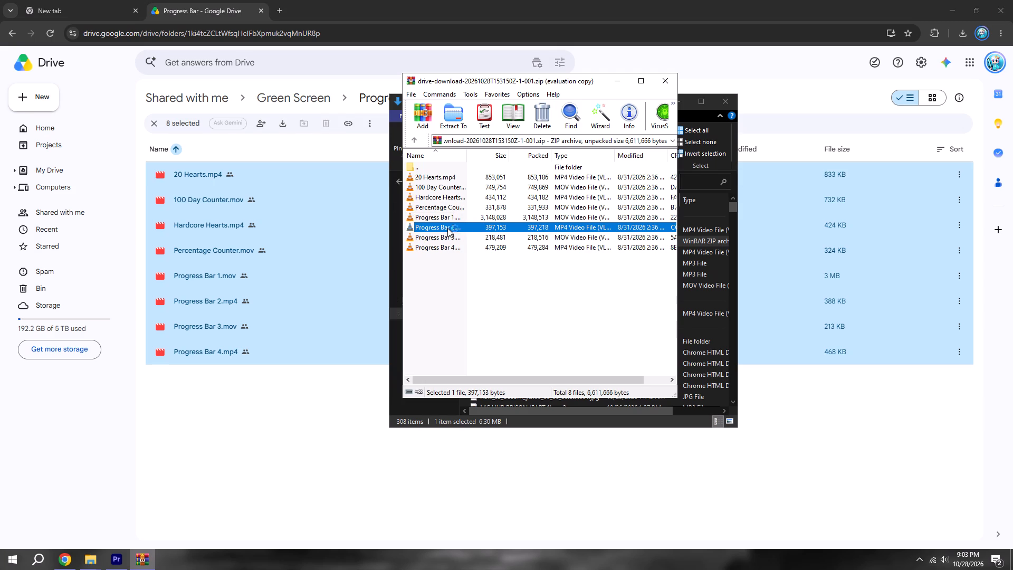
double_click(494, 240)
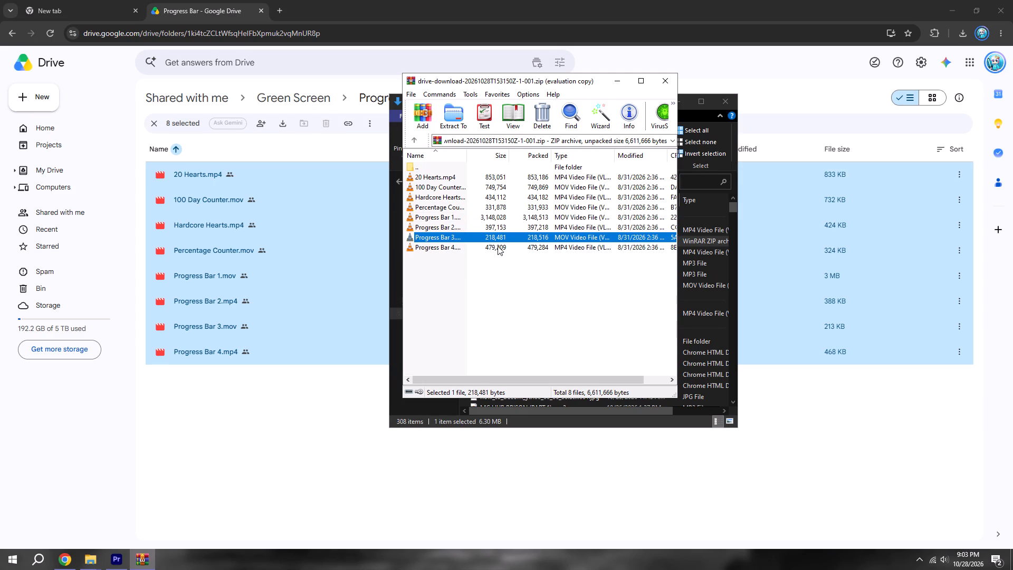
double_click(498, 246)
Extract all eight video files from the archive into the Pscc psd folder inside Editing Things on Local Disk (C:).
drag(551, 304, 502, 179)
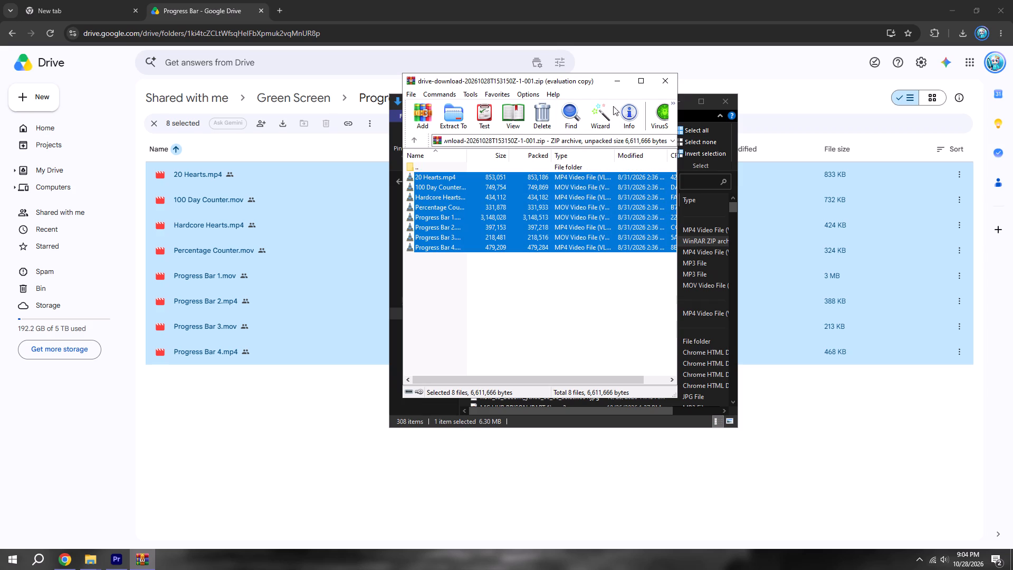
drag(592, 81, 556, 81)
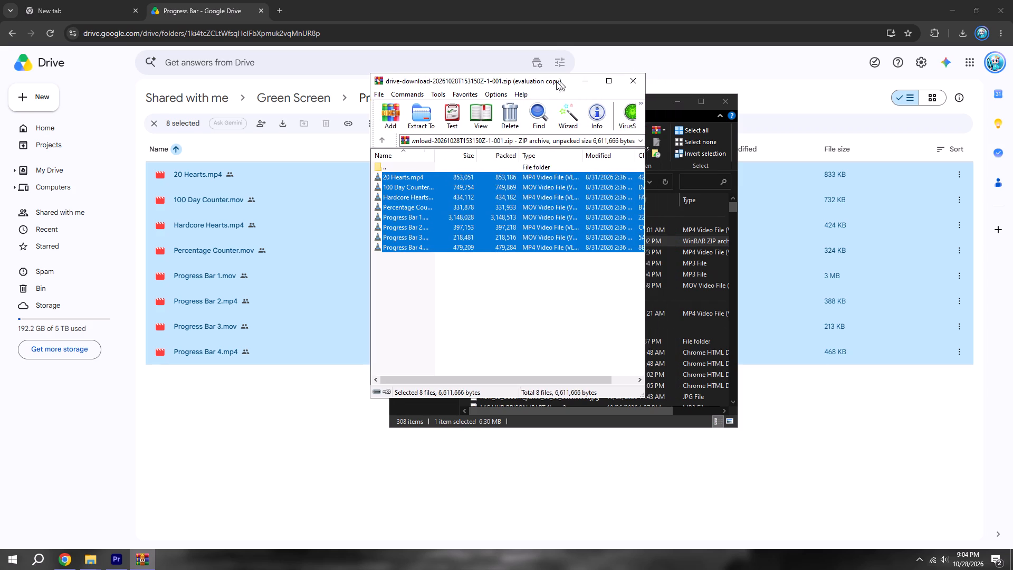
drag(556, 81, 273, 41)
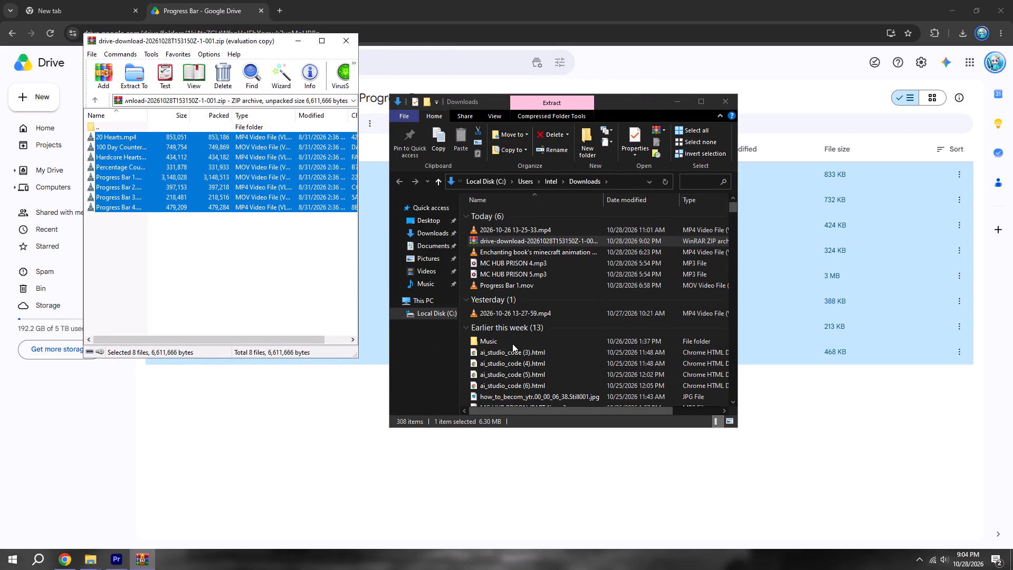
click(549, 182)
click(428, 319)
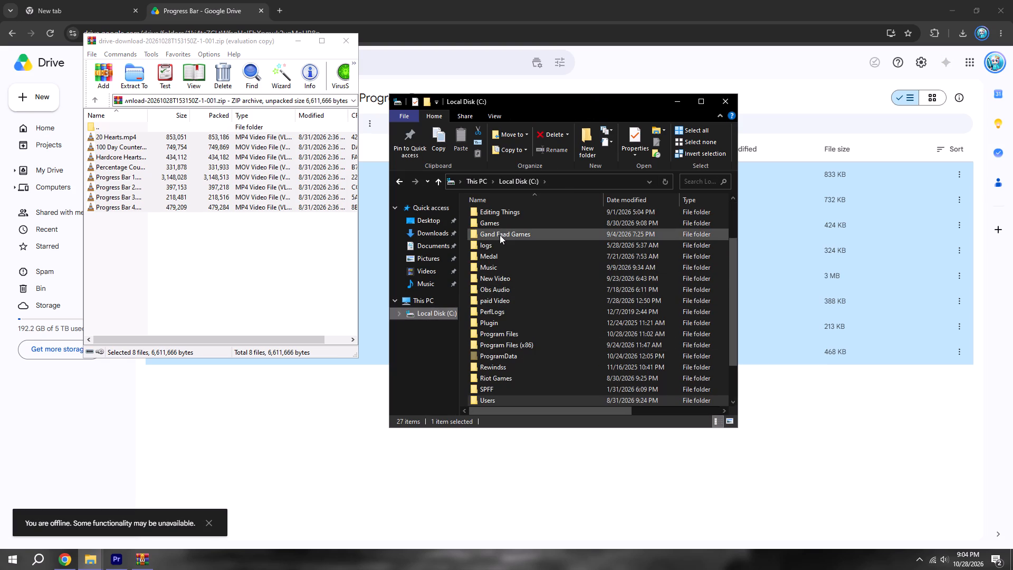
double_click(495, 216)
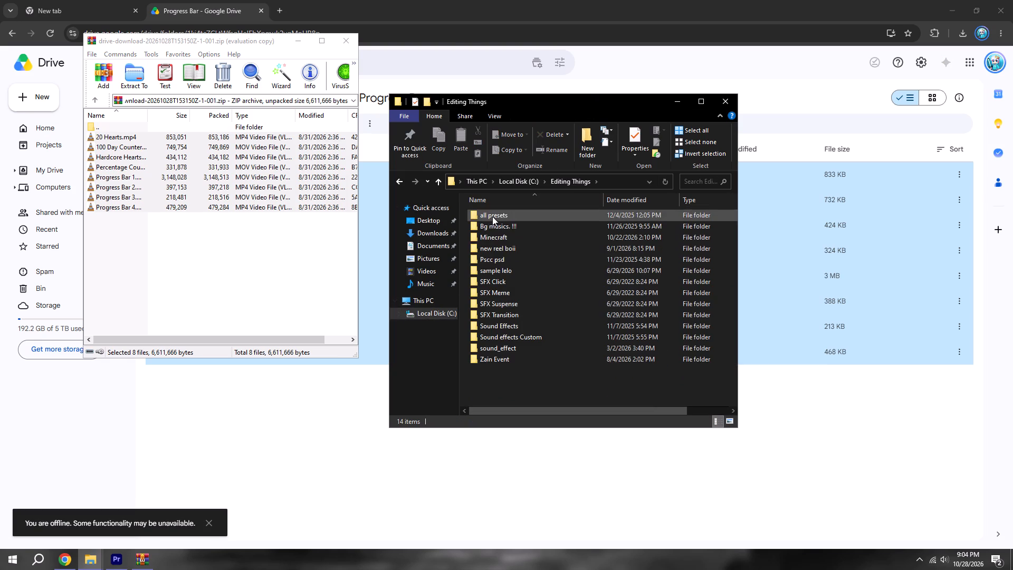
double_click(494, 263)
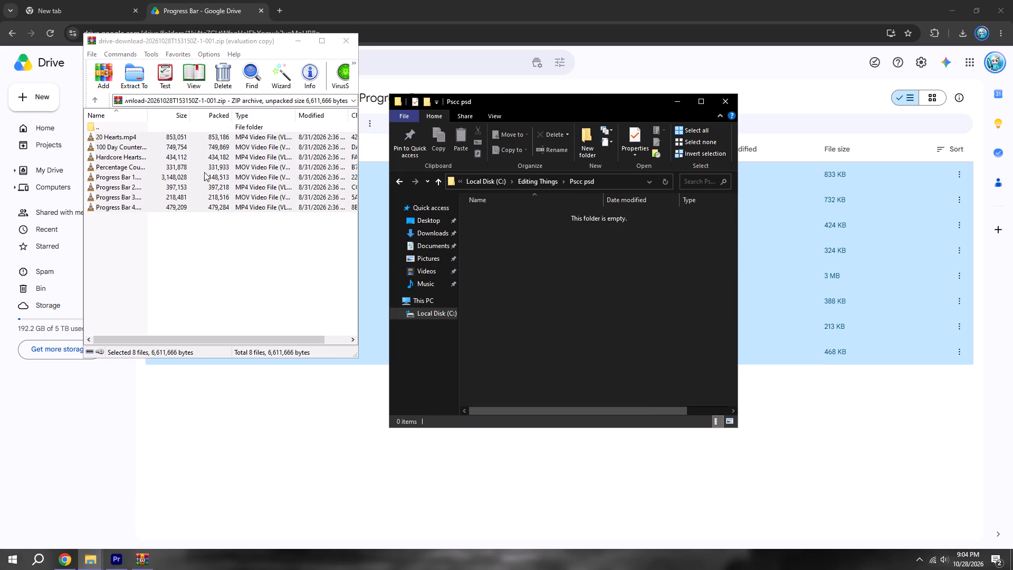
drag(233, 186, 576, 325)
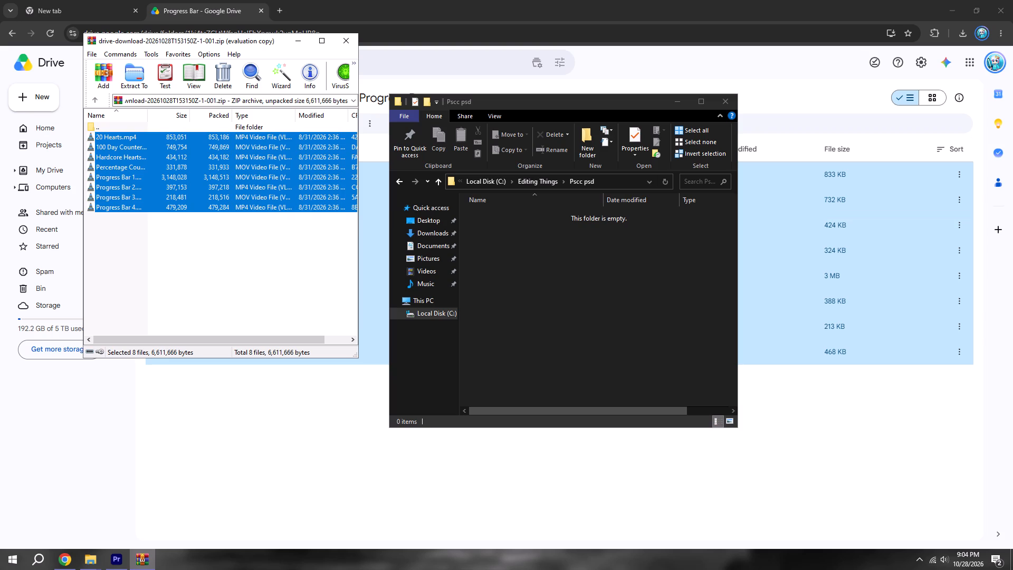
drag(576, 325, 571, 245)
drag(571, 245, 578, 274)
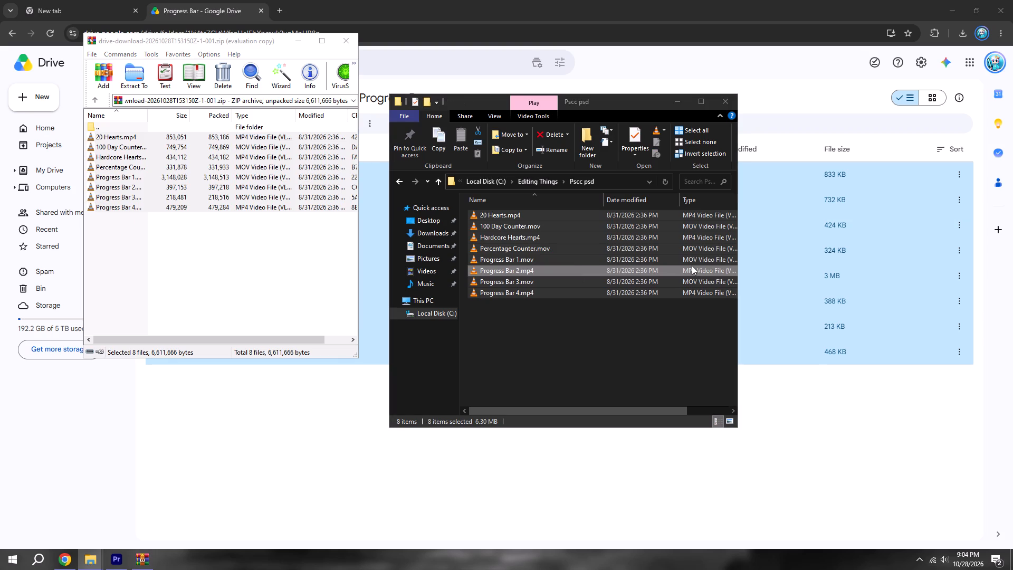
click(552, 319)
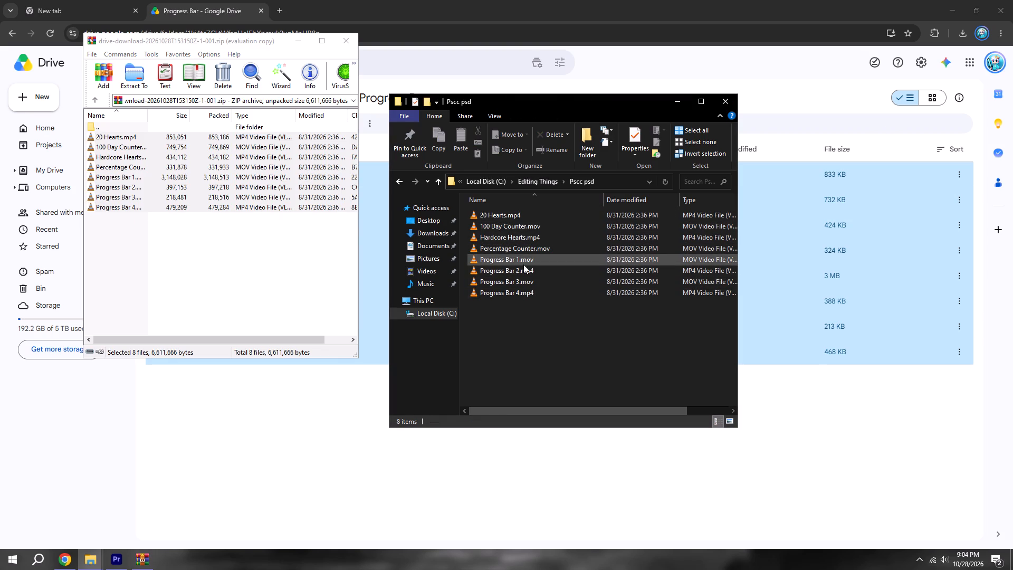
Preview the extracted Progress Bar 2.mp4, Progress Bar 3.mov and Progress Bar 4.mp4 clips in turn.
double_click(522, 270)
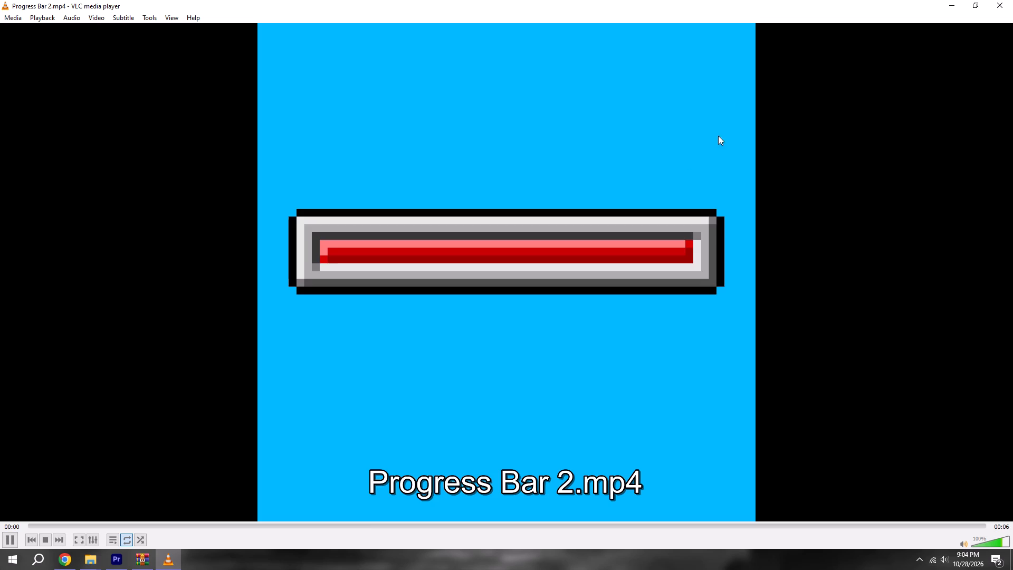
click(1007, 0)
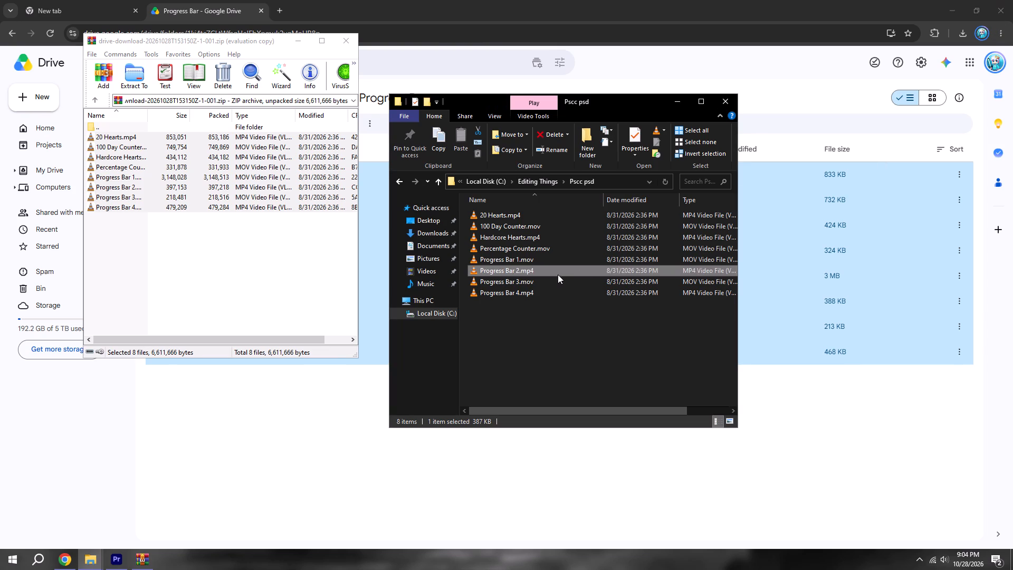
double_click(550, 279)
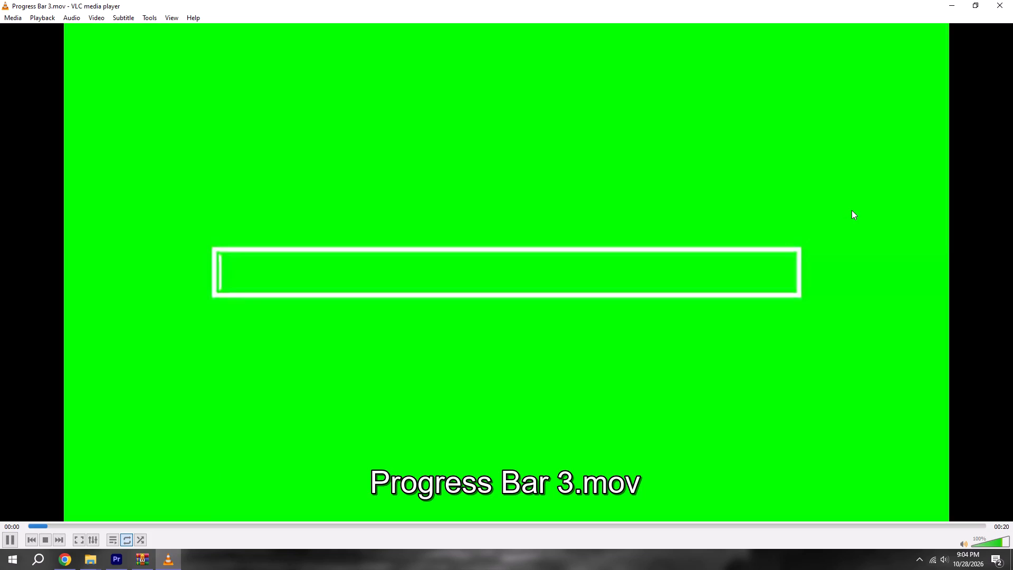
click(1012, 0)
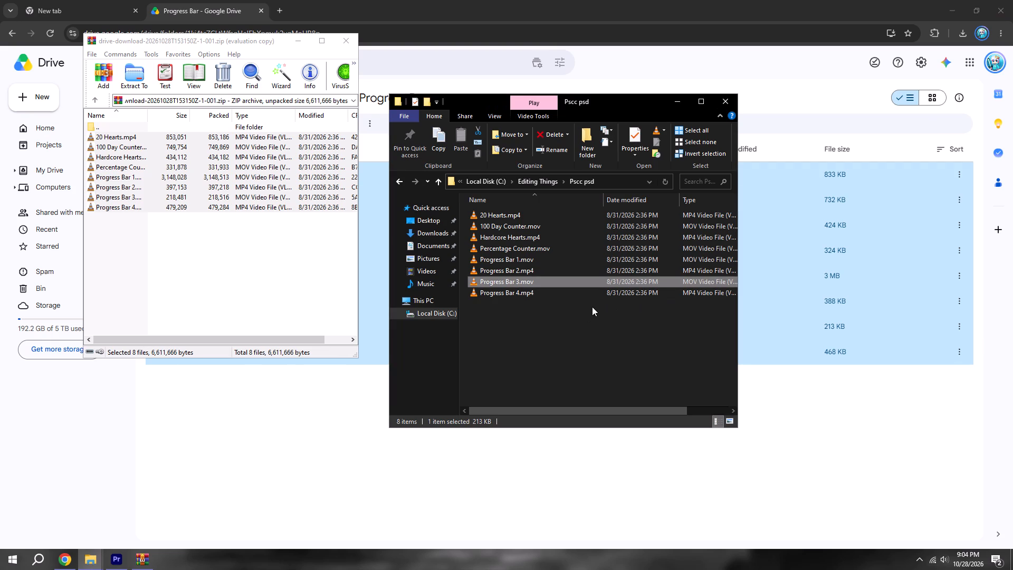
double_click(589, 292)
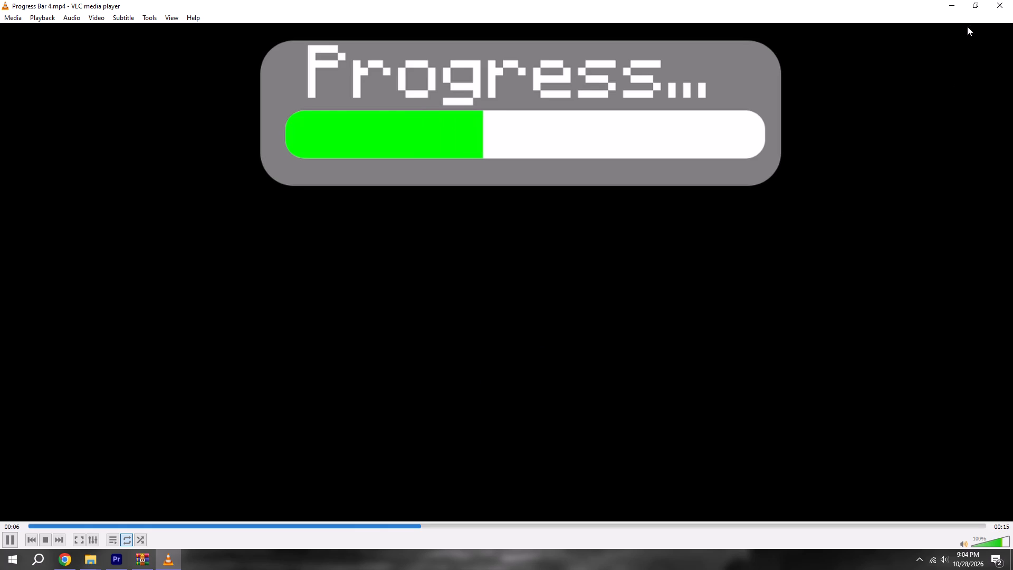
click(1010, 4)
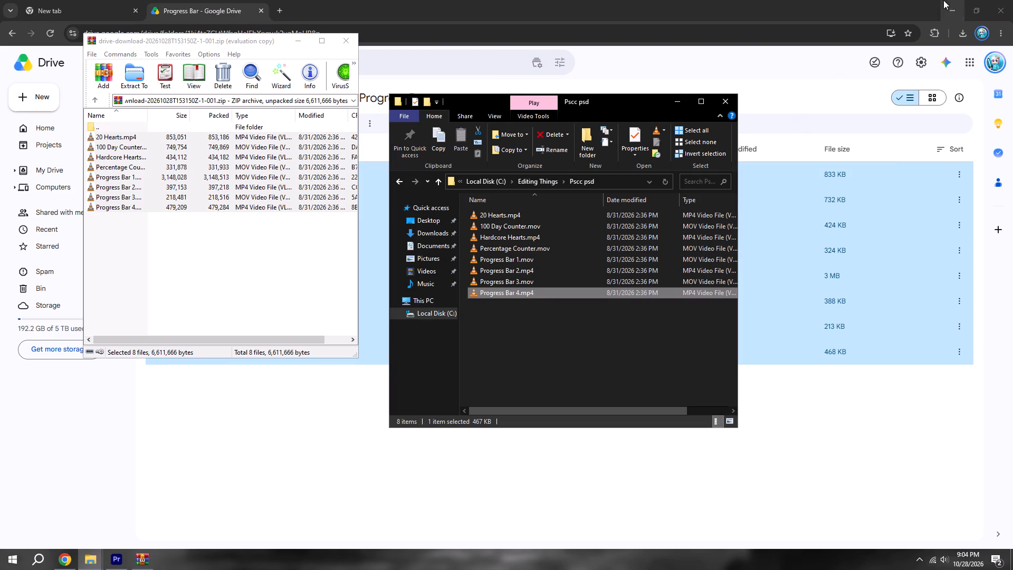
Switch to Premiere Pro, close the archive window, and import Progress Bar 4.mp4 into the McHub pri 4 project.
click(954, 0)
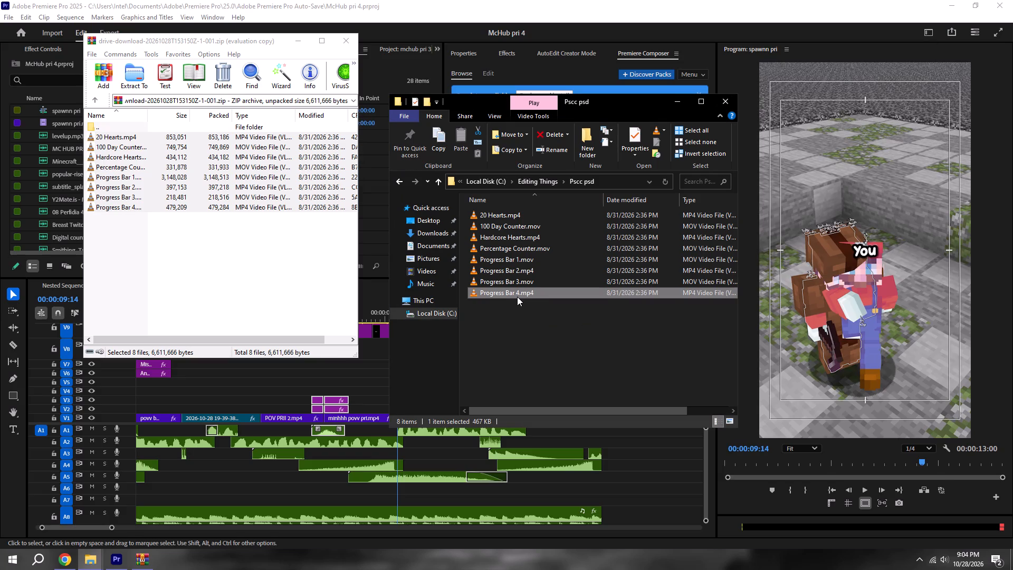
click(353, 46)
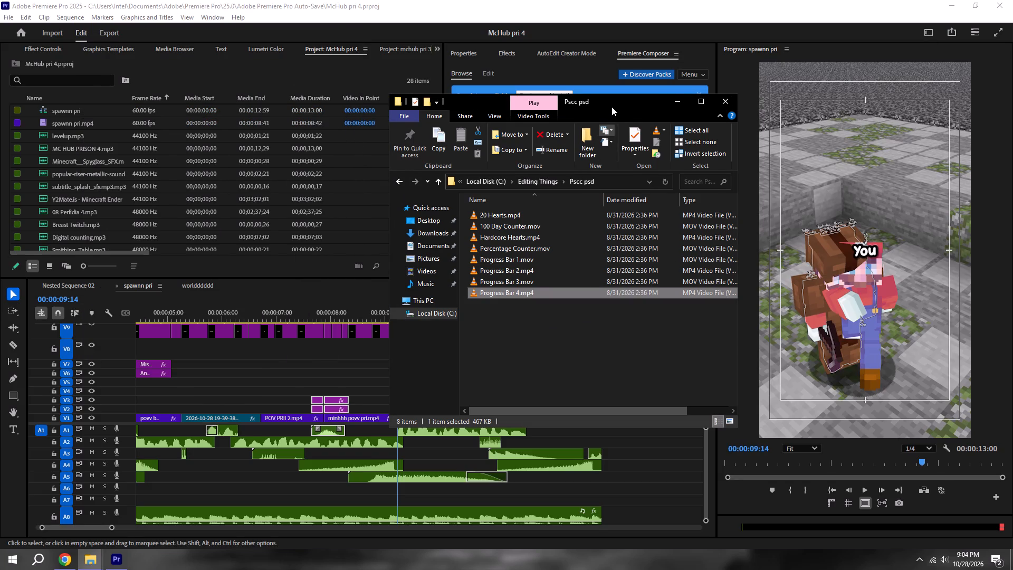
drag(613, 104, 770, 59)
drag(678, 250, 373, 368)
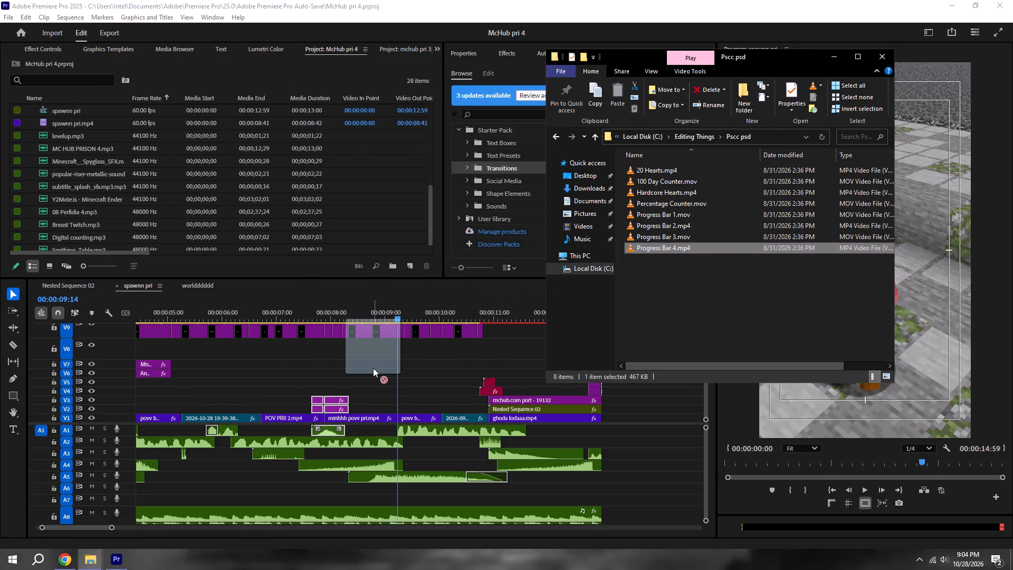
drag(373, 368, 218, 202)
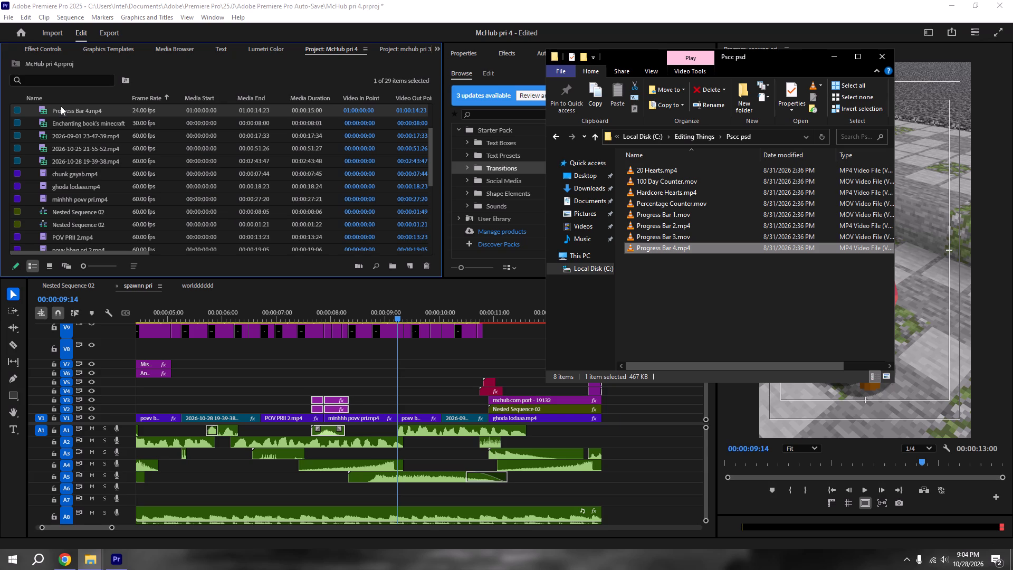
Place Progress Bar 4.mp4 on track V7 just after the playhead and delete its audio from track A7.
drag(65, 112, 416, 366)
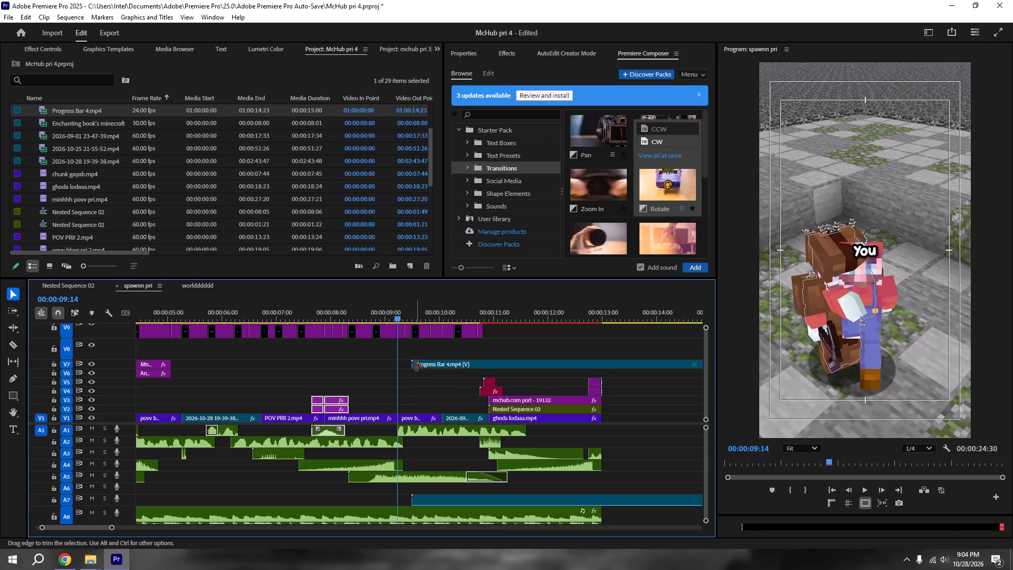
alt+scroll(415, 364, down, 14)
click(354, 496)
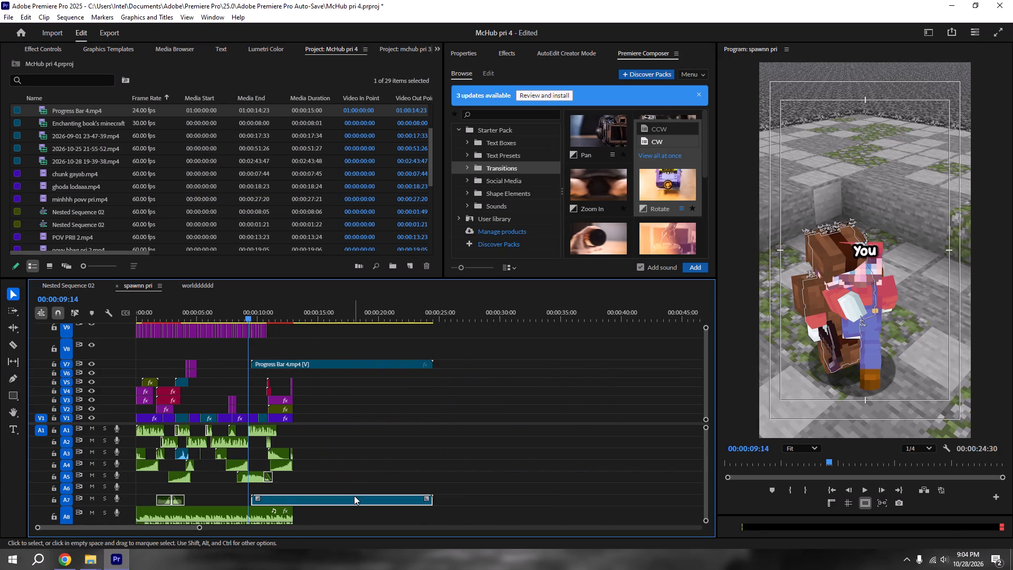
key(BackSpace)
Trim the opening of the Progress Bar 4 clip, move it earlier on V7 to about 8 seconds, and save the project.
drag(255, 363, 284, 359)
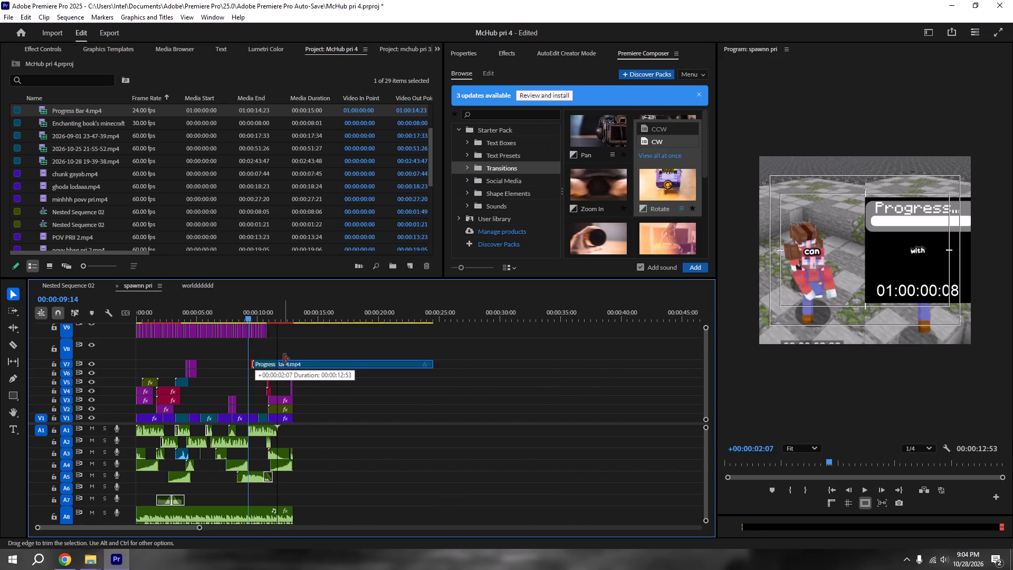
drag(284, 359, 282, 355)
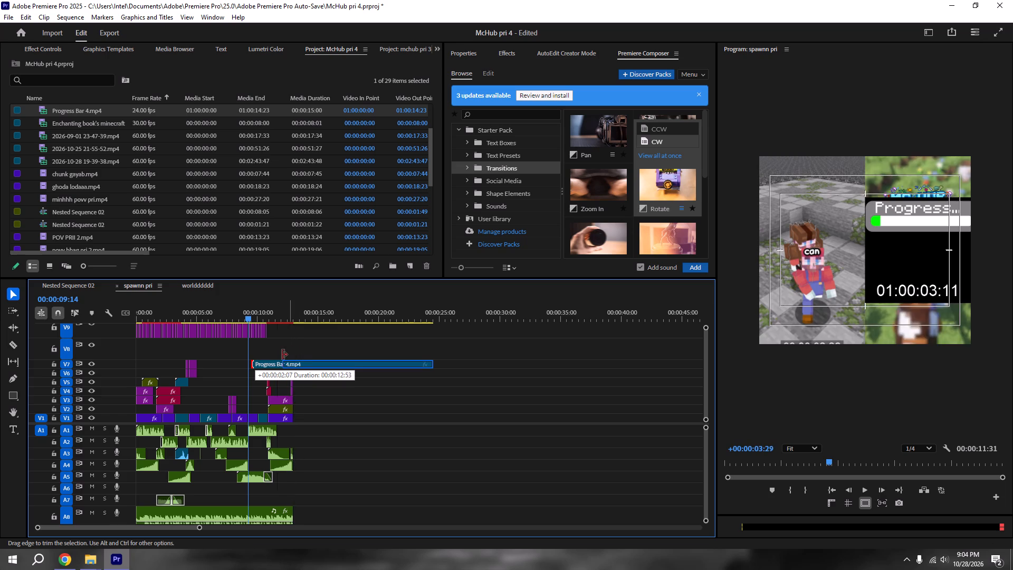
drag(282, 355, 274, 355)
drag(309, 363, 271, 363)
alt+scroll(230, 364, up, 20)
alt+scroll(230, 364, up, 2)
key(ctrl+s)
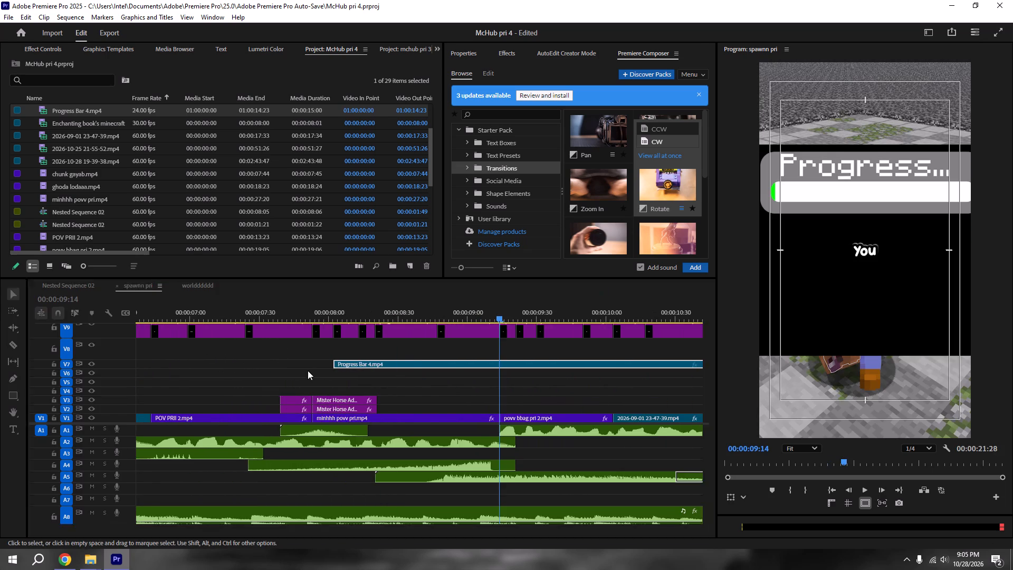
Shift the Progress Bar 4 clip slightly later on V7 so it starts right after the "make" caption, at about 8.2 seconds.
scroll(308, 370, up, 5)
alt+scroll(390, 364, up, 5)
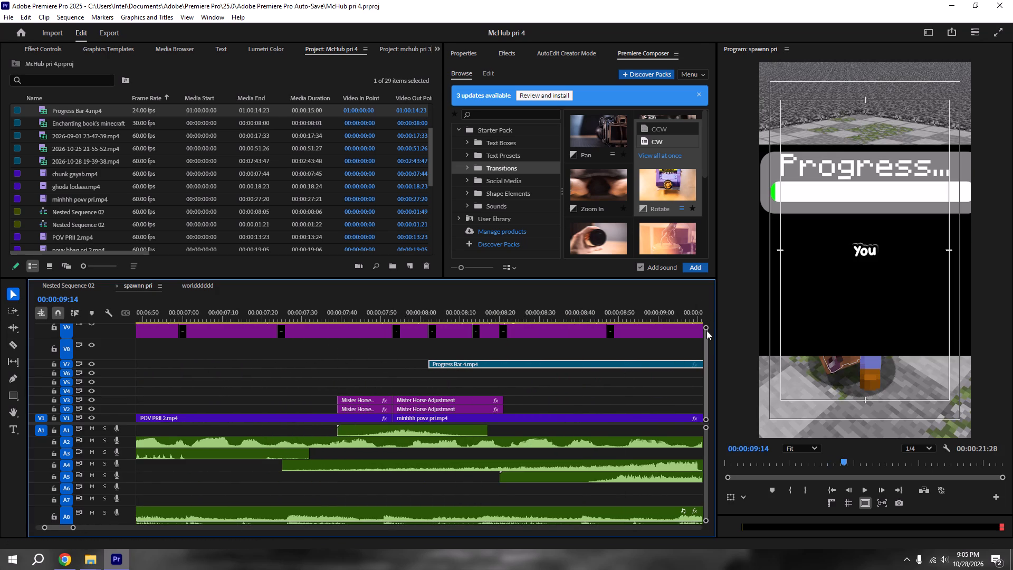
drag(705, 328, 719, 254)
drag(453, 362, 486, 365)
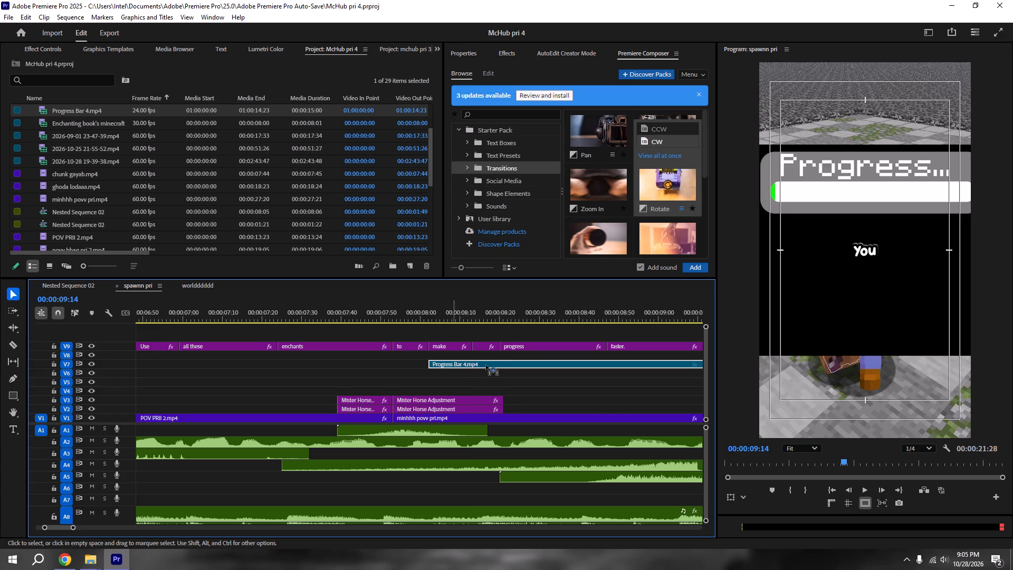
drag(486, 365, 499, 365)
alt+scroll(499, 365, down, 18)
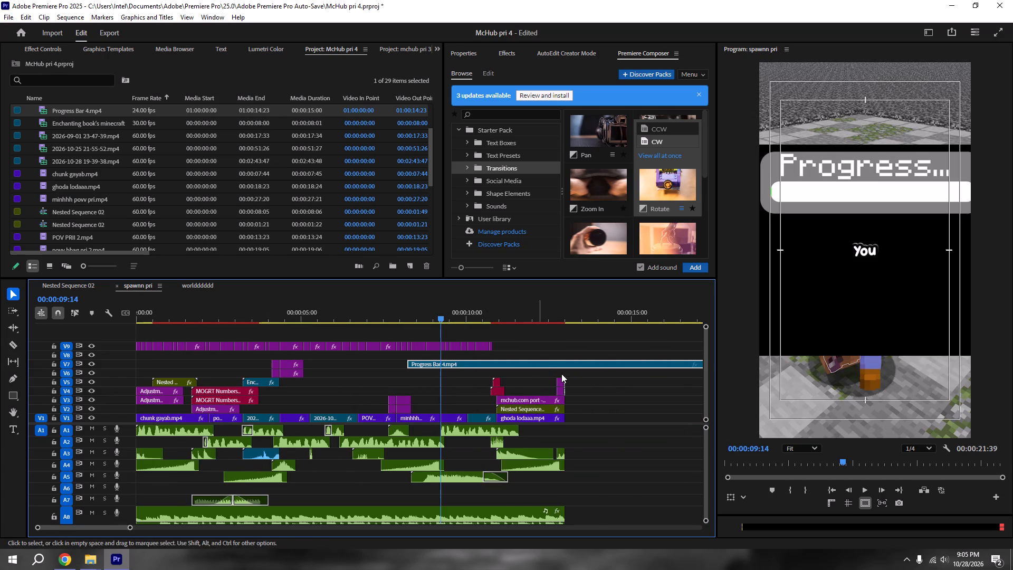
Split the Progress Bar 4 clip on V7 at 00:00:10:03 and delete the part after the cut.
key(space)
key(c)
key(space)
scroll(472, 382, up, 4)
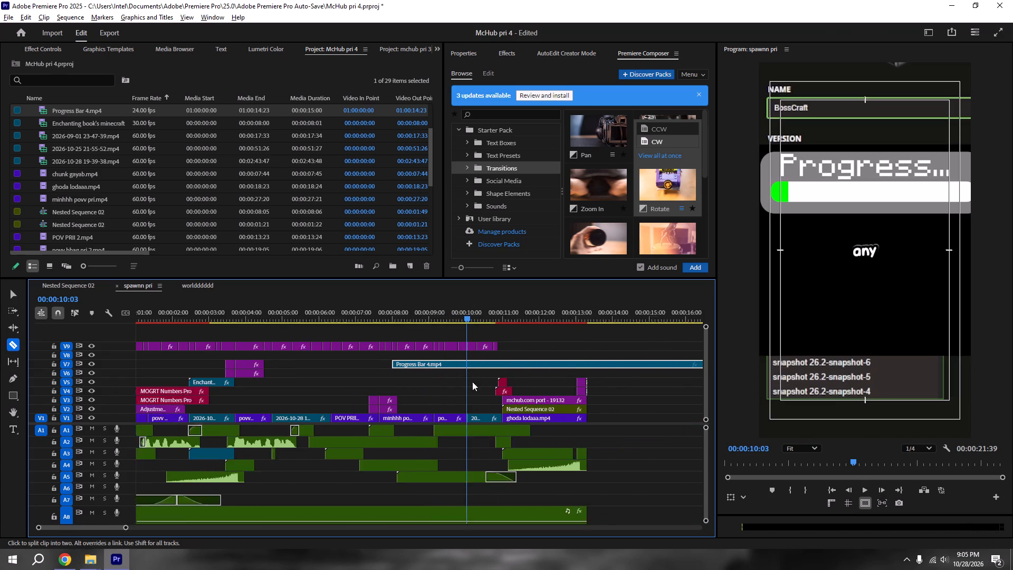
scroll(472, 382, up, 1)
alt+scroll(464, 393, up, 4)
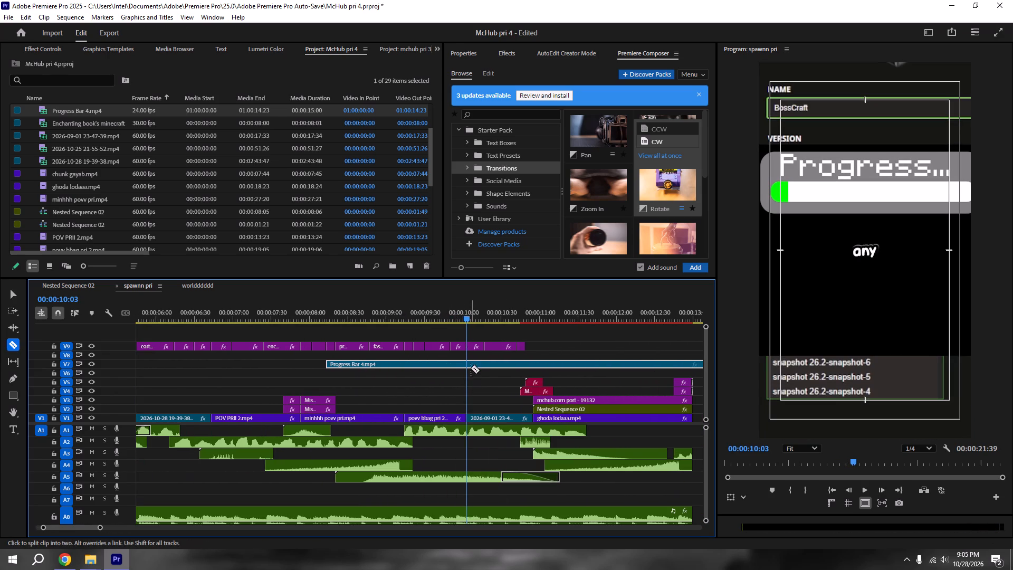
click(467, 363)
key(v)
click(515, 364)
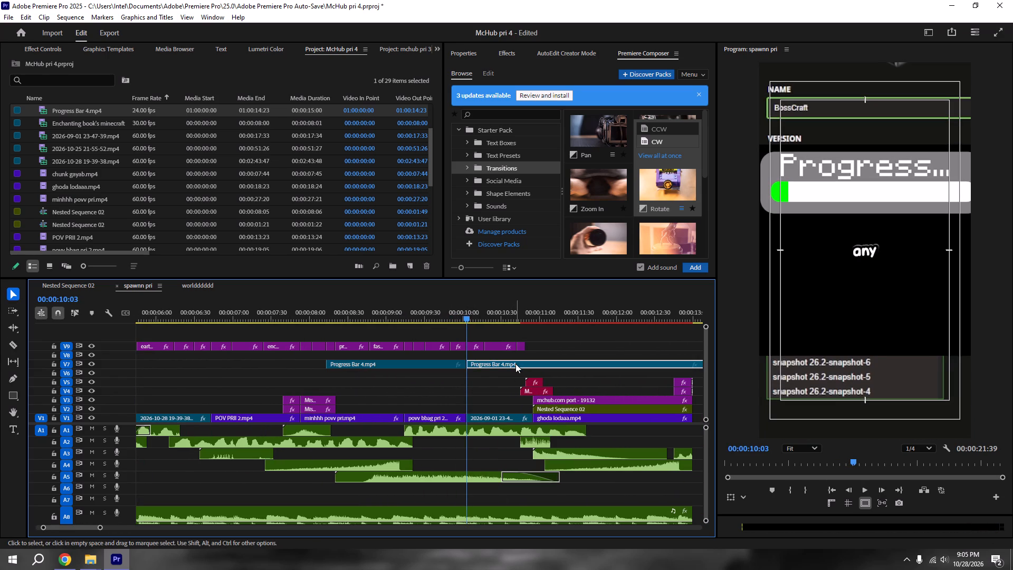
key(BackSpace)
Scale the Progress Bar 4 clip down to 59% and save the project.
shift+drag(367, 314, 350, 312)
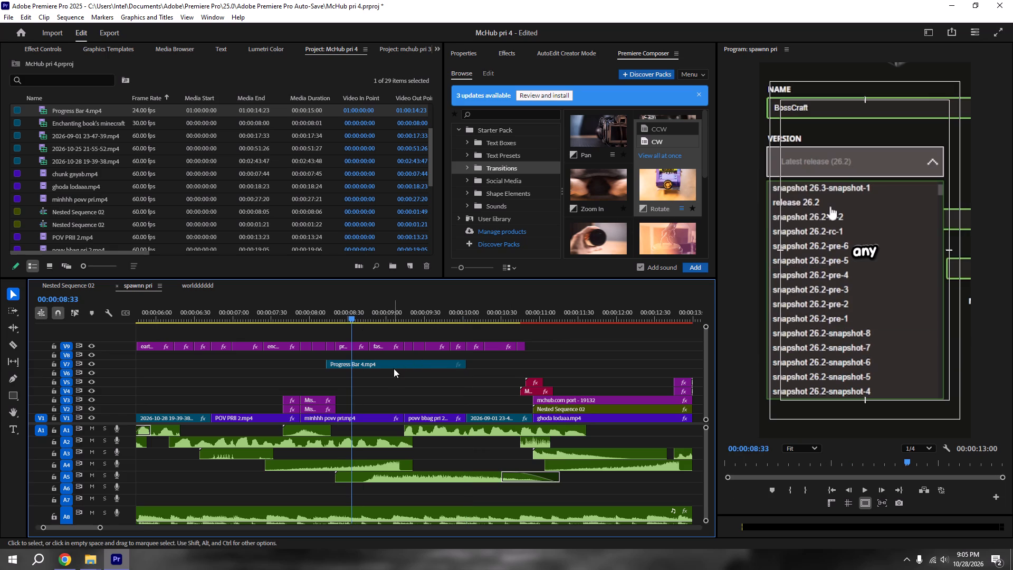
click(395, 367)
click(461, 49)
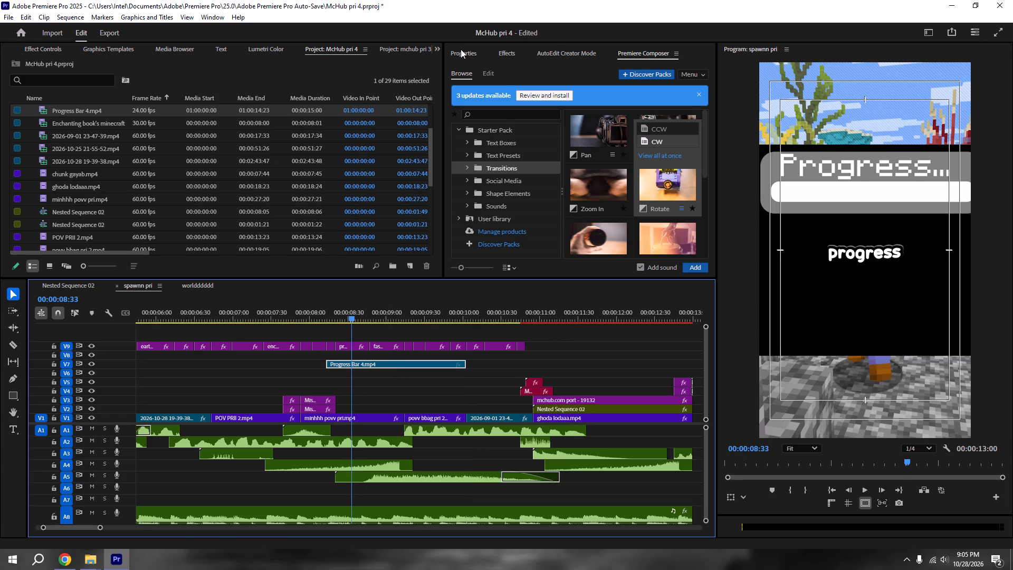
drag(565, 168, 541, 167)
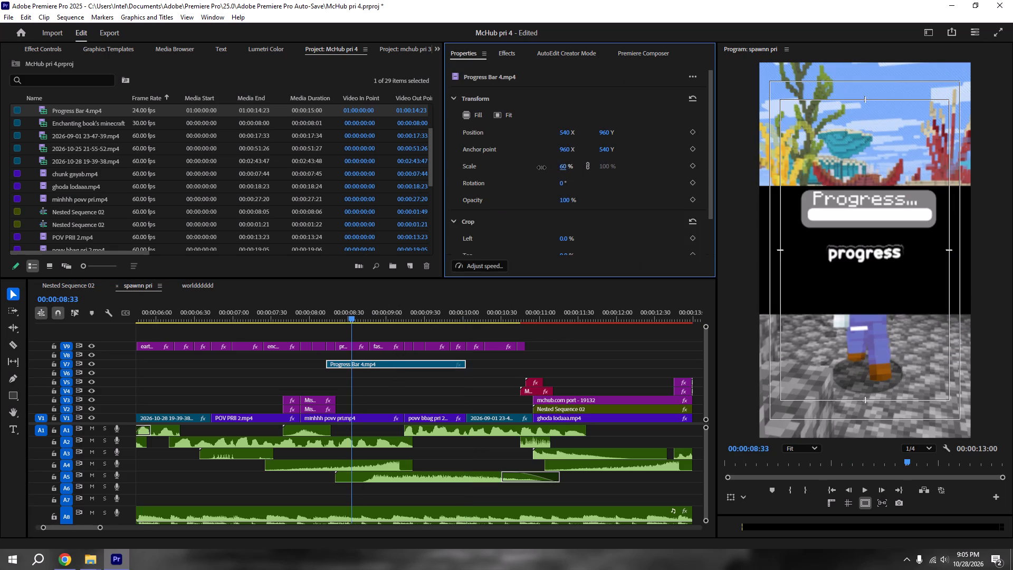
drag(541, 167, 542, 168)
key(ctrl+s)
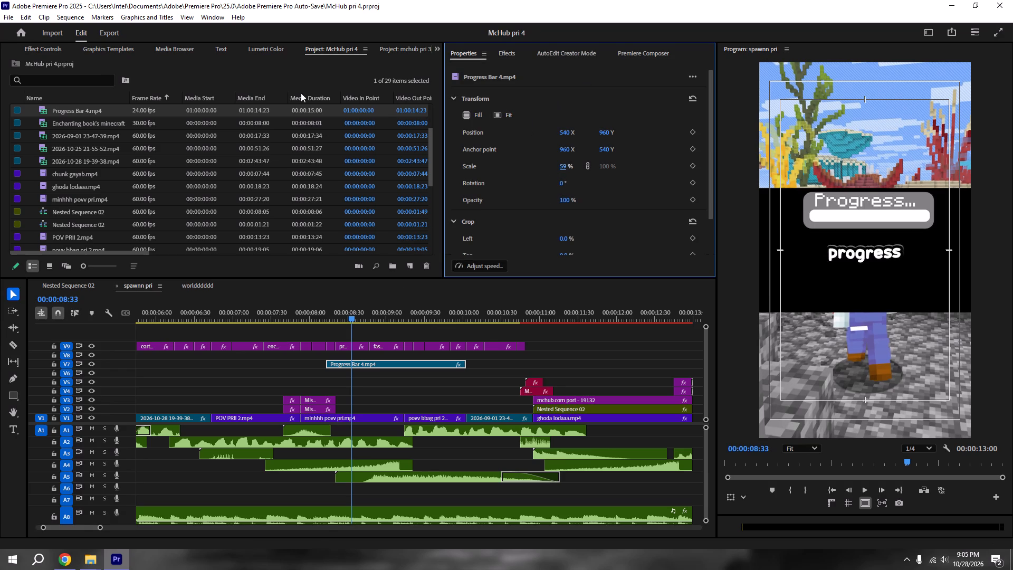
Set the Progress Bar 4 clip's blend mode to Screen.
click(52, 51)
scroll(64, 215, down, 2)
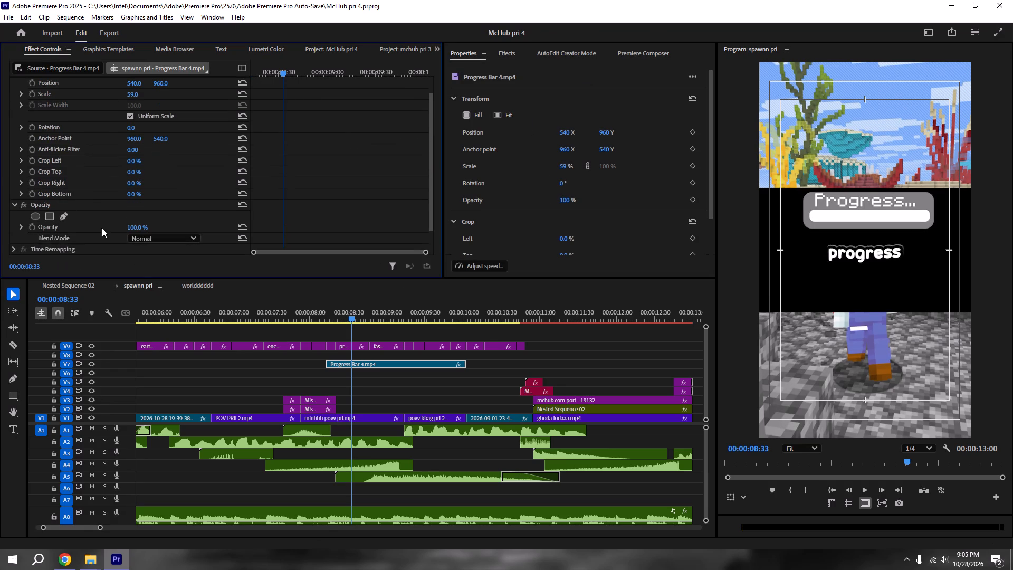
click(141, 236)
click(168, 357)
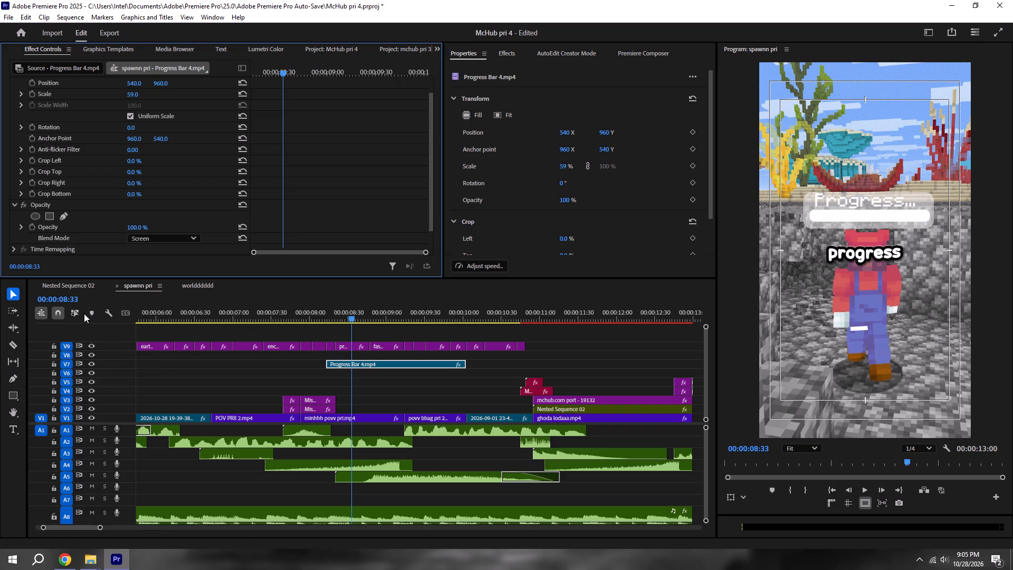
Raise the progress bar in the frame by setting its vertical position to 522.
drag(599, 131, 624, 134)
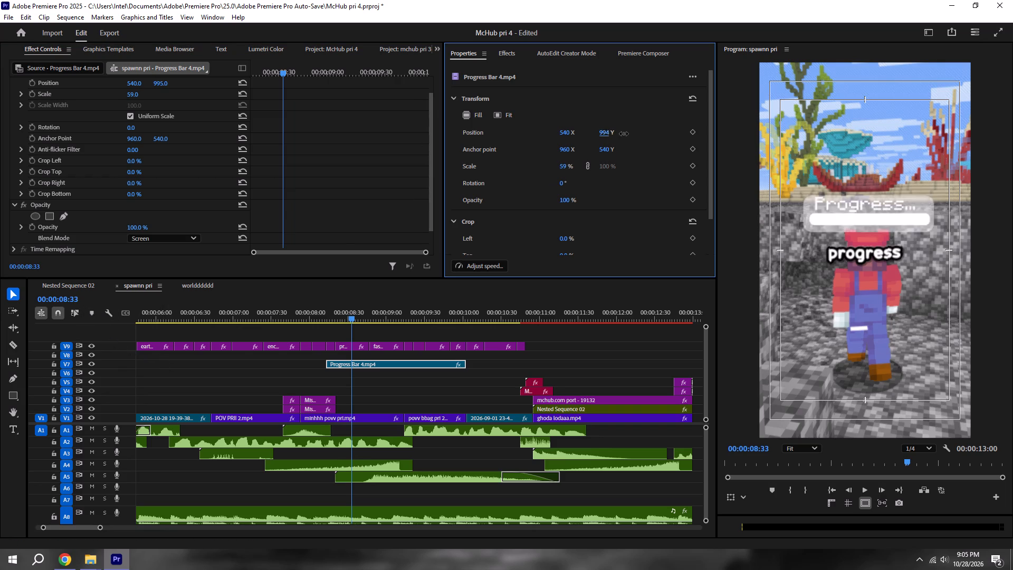
drag(624, 134, 372, 122)
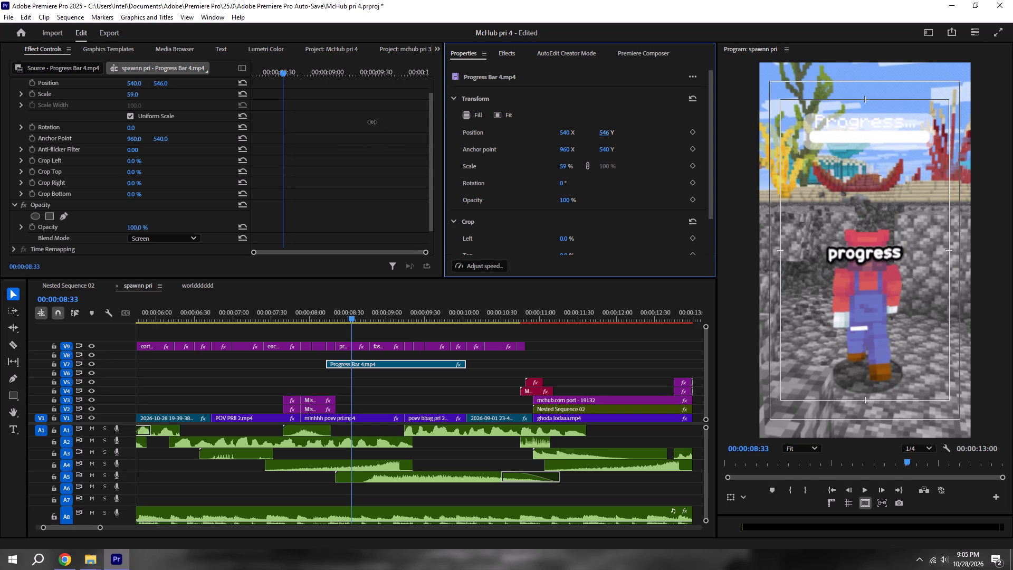
drag(372, 122, 360, 122)
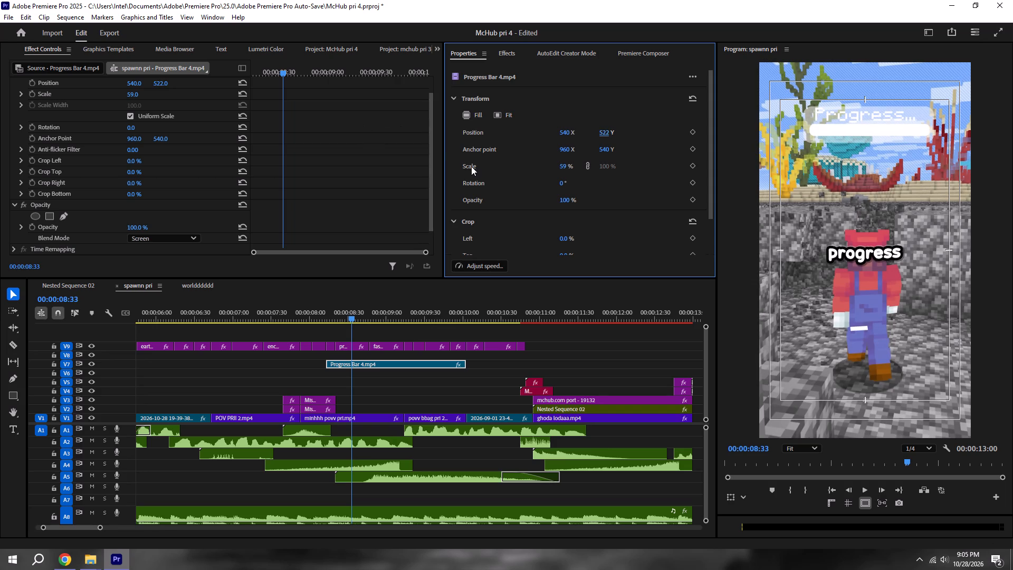
Search the effects for "slide in", save the project, and look through the matching slide-in presets.
click(506, 55)
drag(496, 71, 353, 64)
key(BackSpace)
text(slide in)
key(ctrl+s)
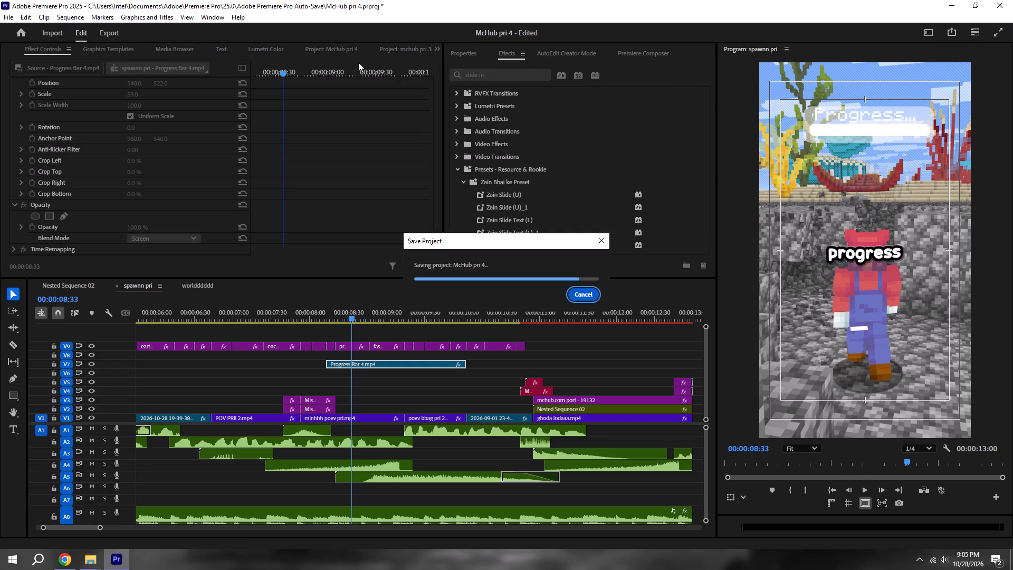
scroll(561, 211, down, 19)
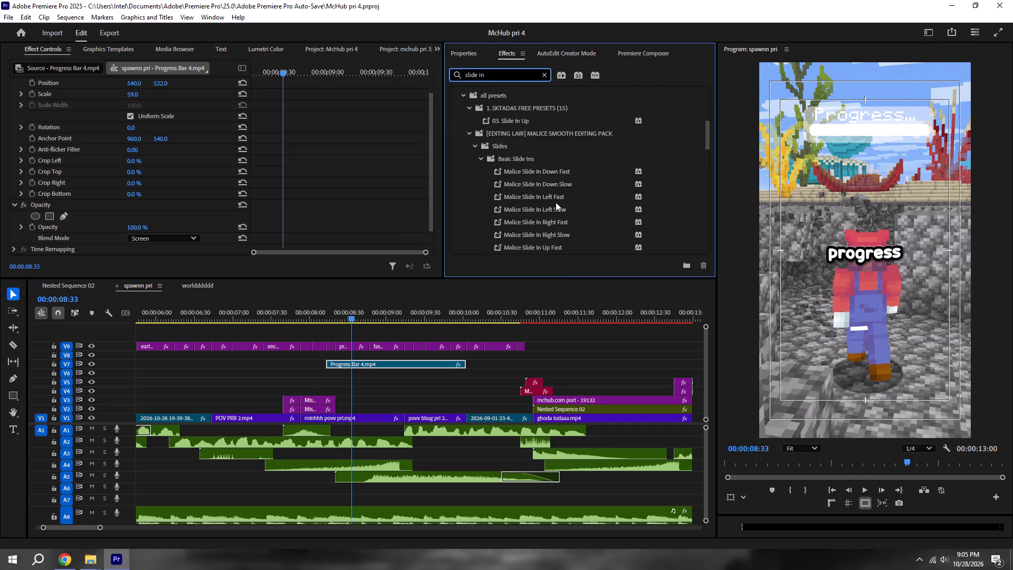
scroll(548, 196, down, 12)
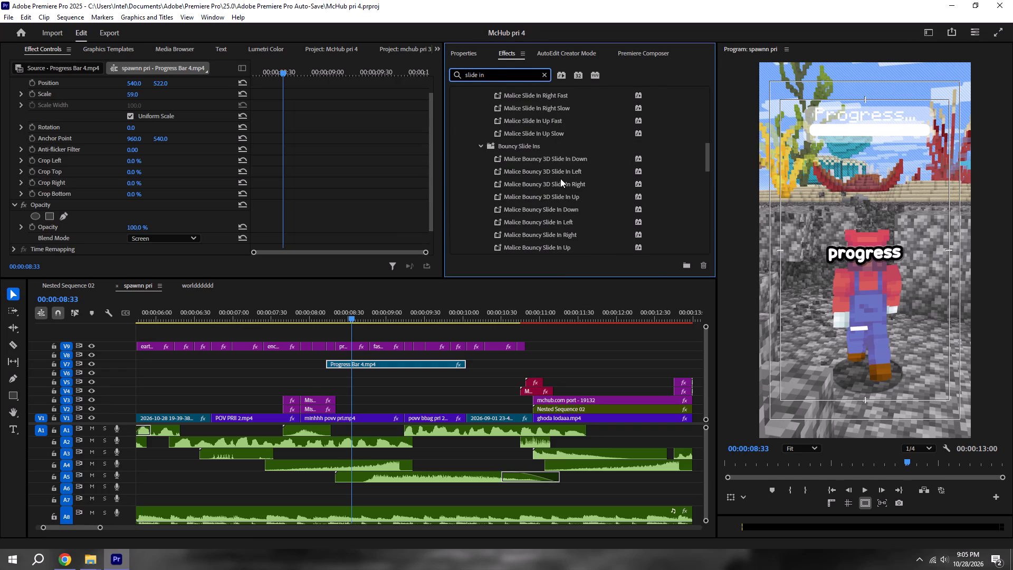
scroll(560, 178, down, 4)
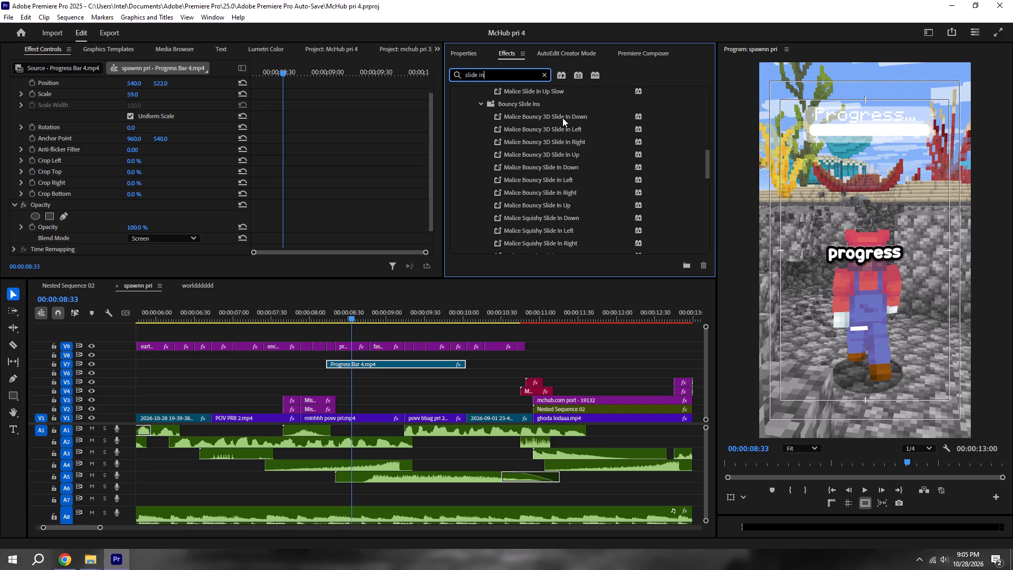
Change the effects search to "slide down" and look through the downward slide presets.
click(512, 78)
key(BackSpace)
key(BackSpace)
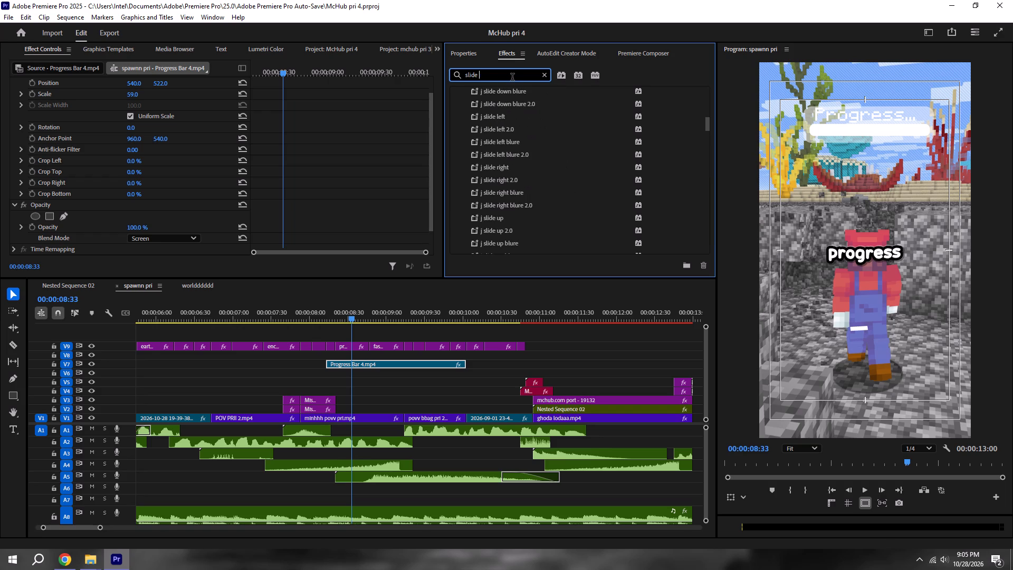
key(BackSpace)
key(space)
text(dwon)
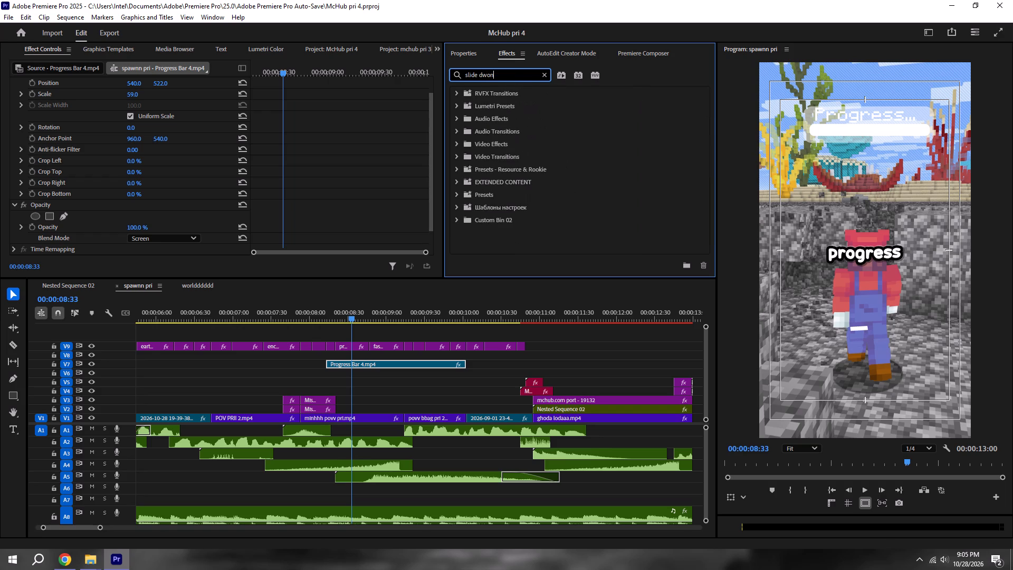
scroll(525, 123, up, 5)
key(BackSpace)
key(BackSpace)
key(BackSpace)
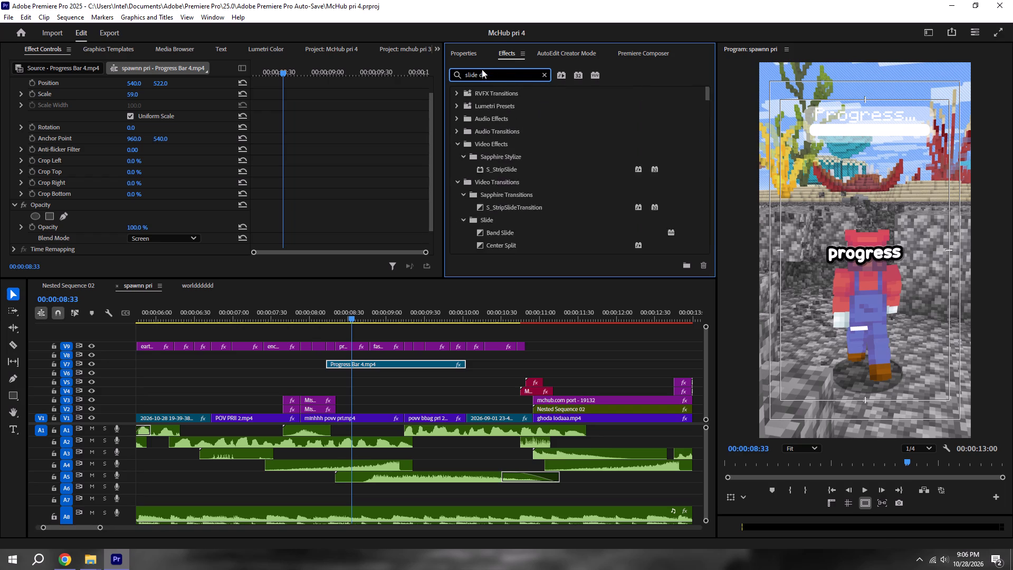
key(w)
key(BackSpace)
text(own)
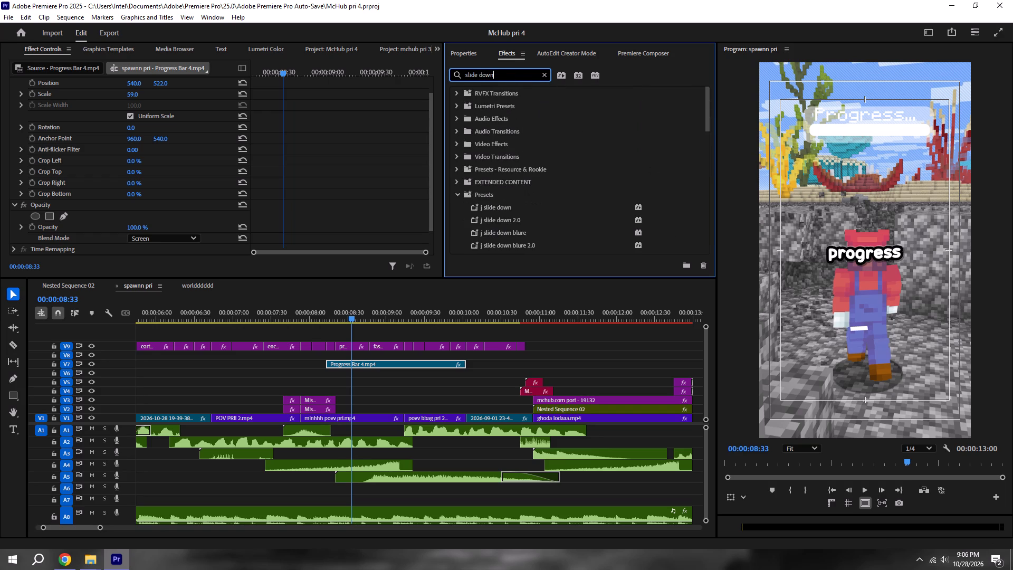
scroll(589, 154, down, 14)
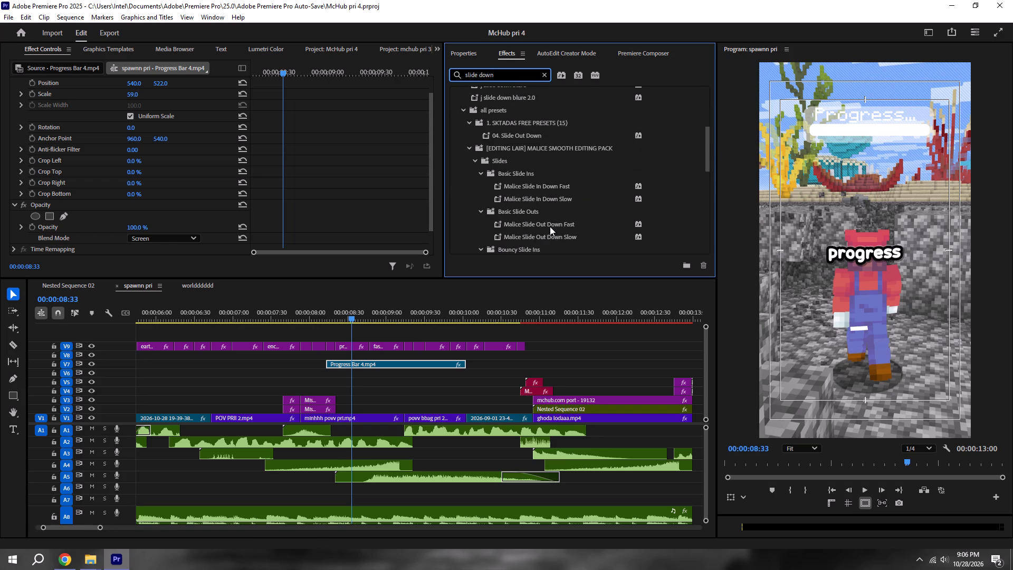
scroll(550, 226, down, 8)
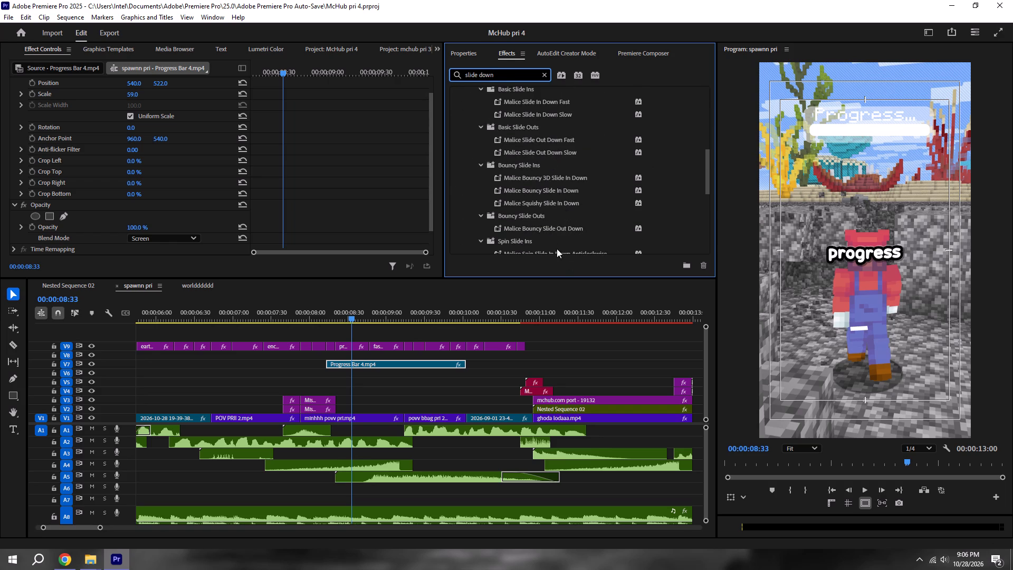
scroll(547, 225, down, 3)
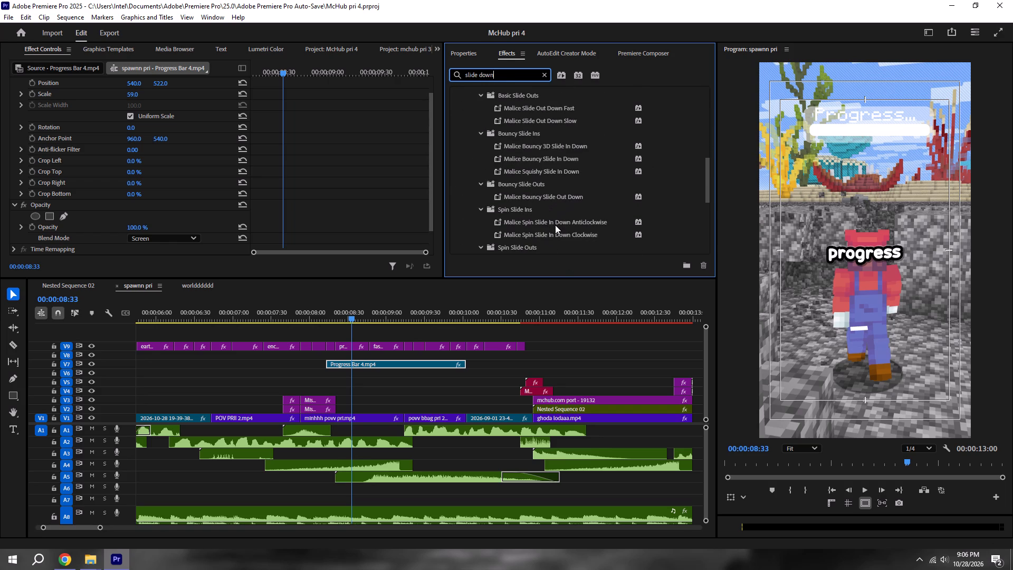
scroll(542, 233, down, 9)
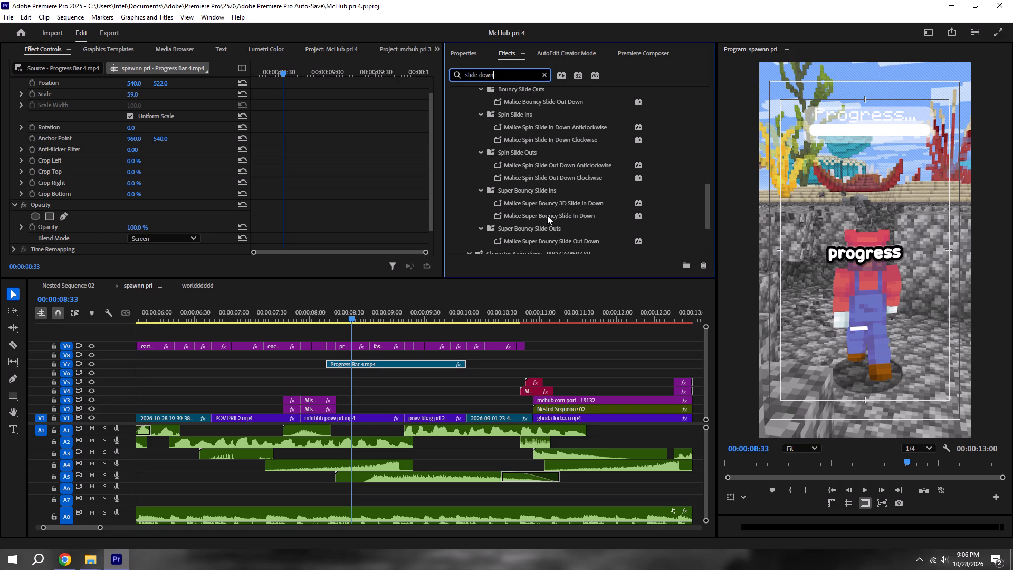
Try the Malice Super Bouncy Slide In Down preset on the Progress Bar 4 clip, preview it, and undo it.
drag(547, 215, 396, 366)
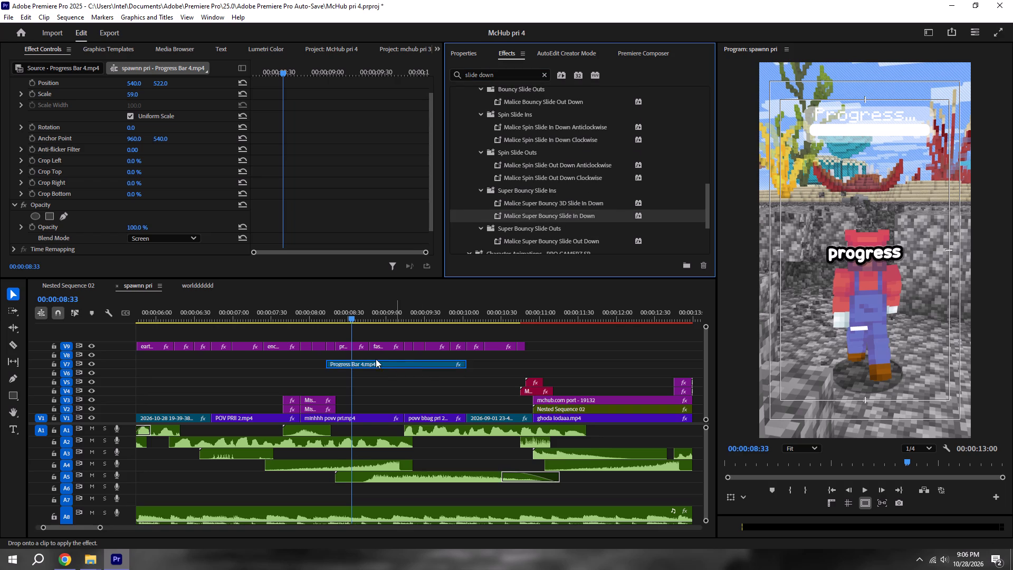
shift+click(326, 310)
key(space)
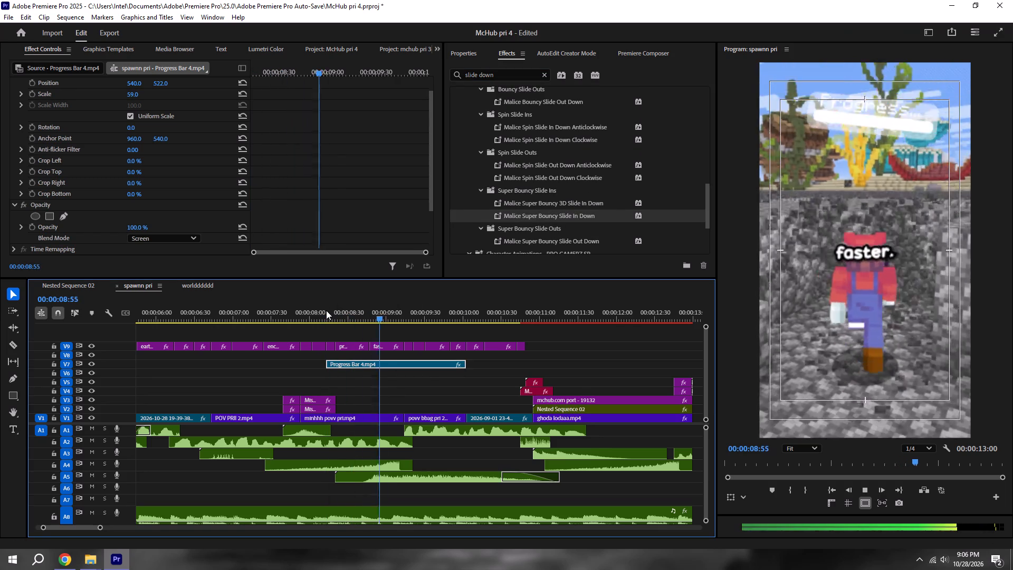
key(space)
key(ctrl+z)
Apply the Malice Slide In Down Fast preset to the Progress Bar 4 clip on V7.
scroll(569, 169, up, 6)
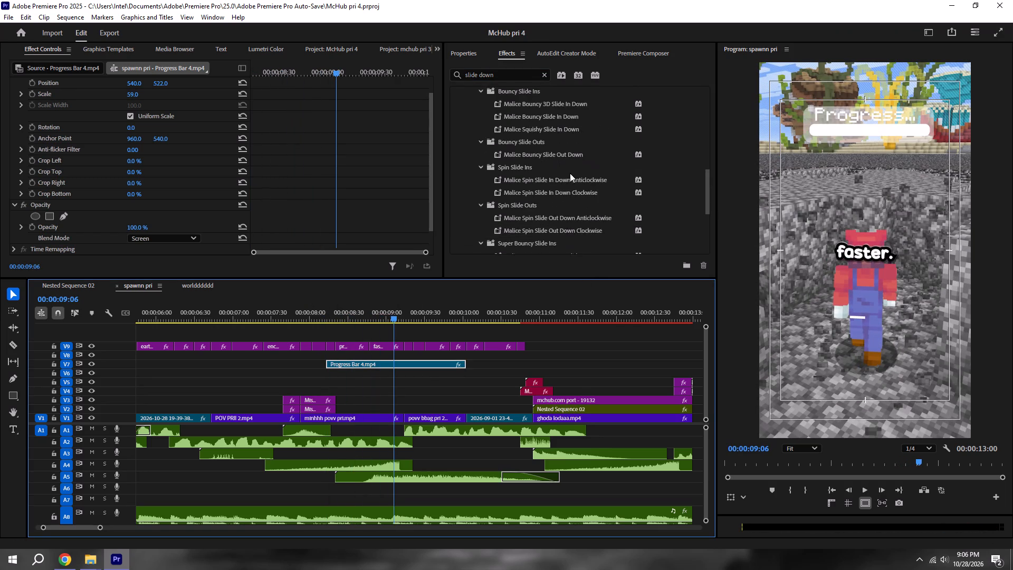
scroll(570, 173, up, 9)
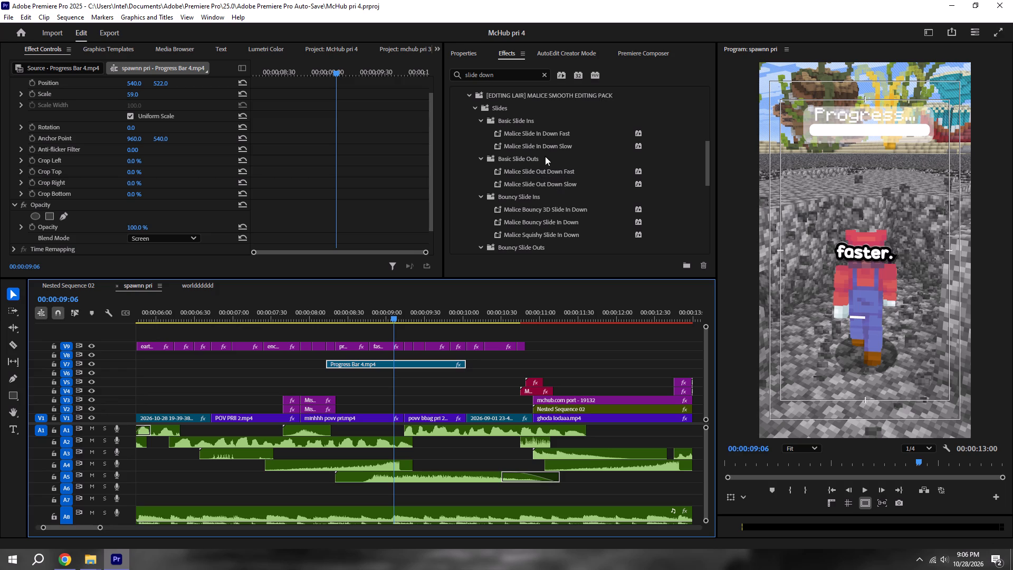
drag(549, 131, 405, 360)
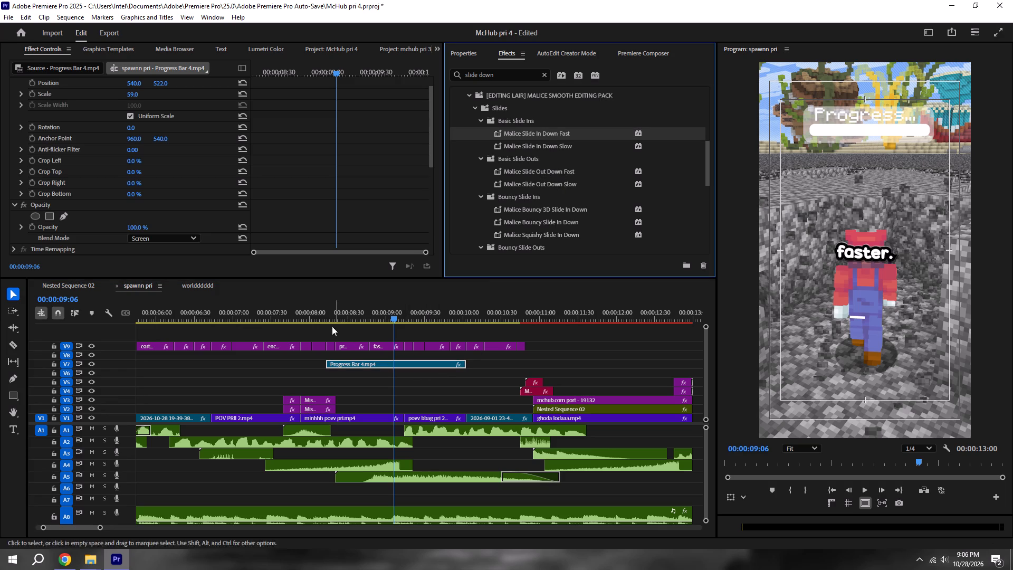
Play back the Progress Bar 4 clip from its start to check the slide-in animation.
shift+click(328, 316)
key(space)
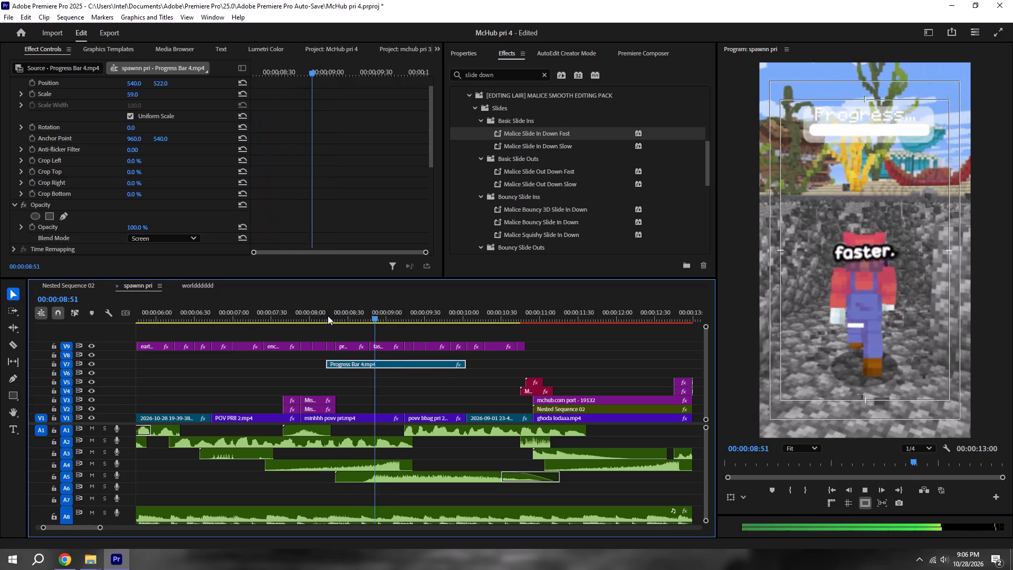
key(space)
shift+drag(332, 317, 329, 317)
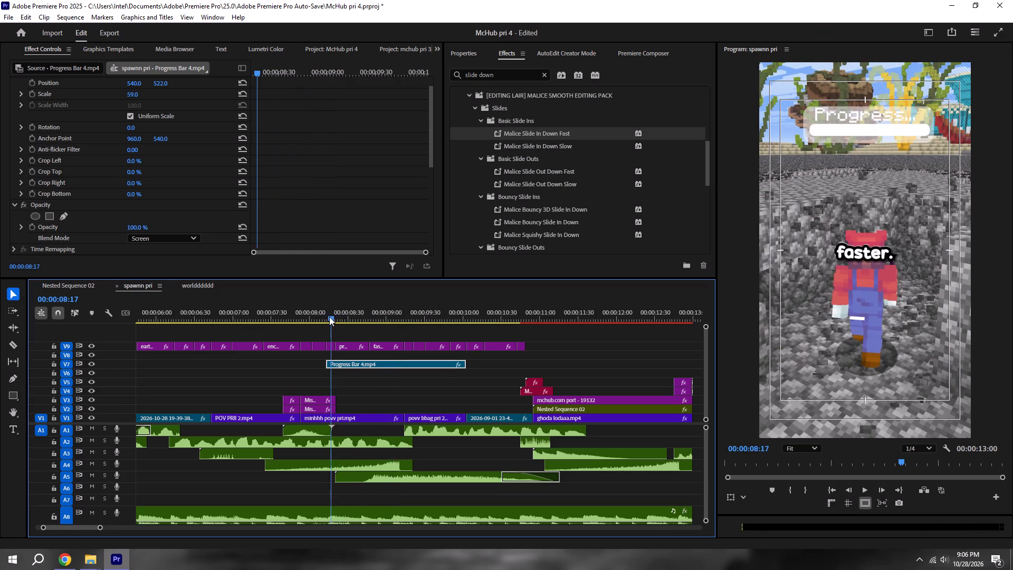
shift+drag(329, 317, 324, 317)
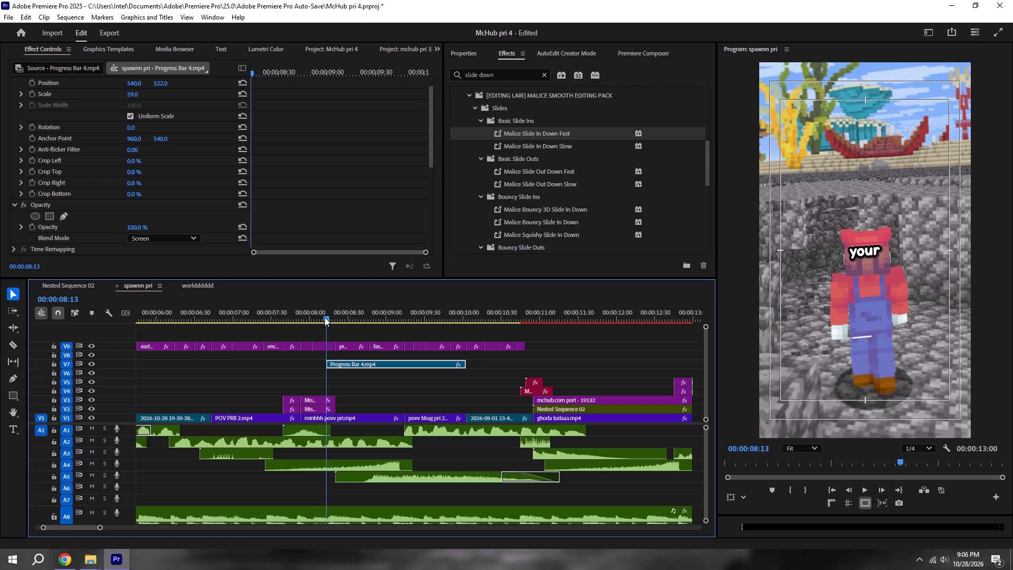
key(space)
key(space)
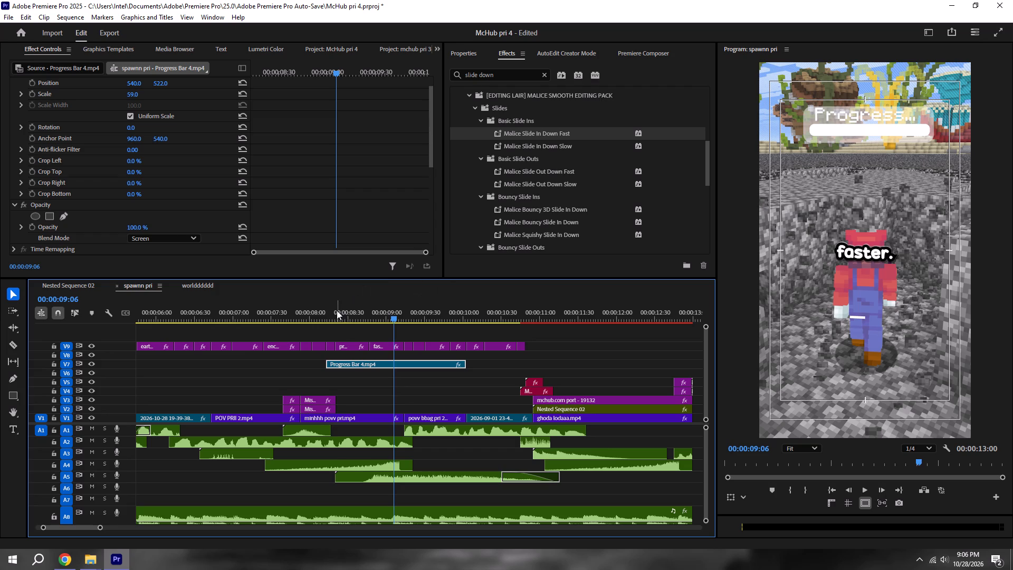
shift+drag(334, 311, 329, 315)
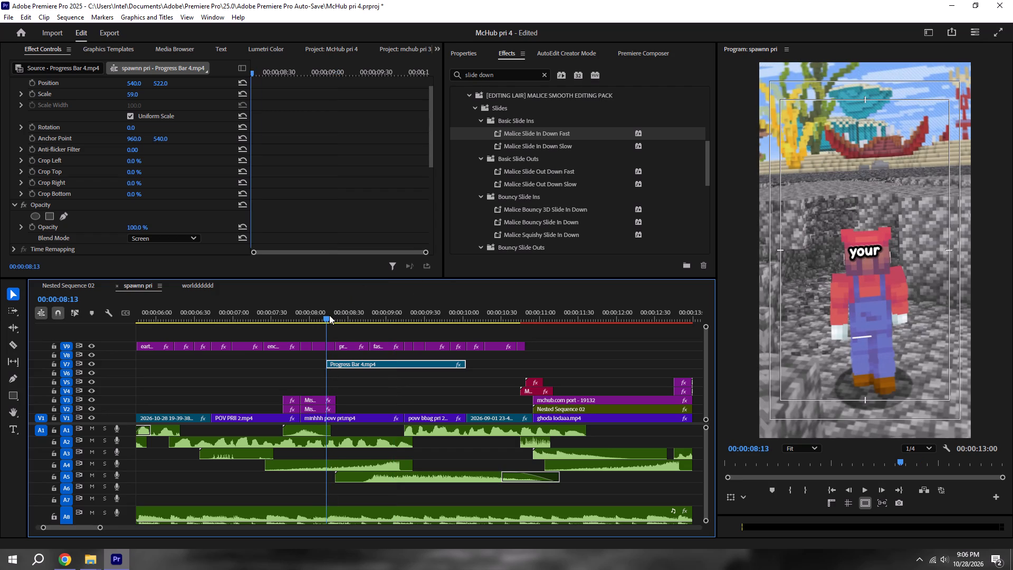
Play back the Progress Bar 4 clip from its start at 00:00:08:13 to check the slide-in and bar fill.
click(329, 315)
shift+click(327, 316)
key(space)
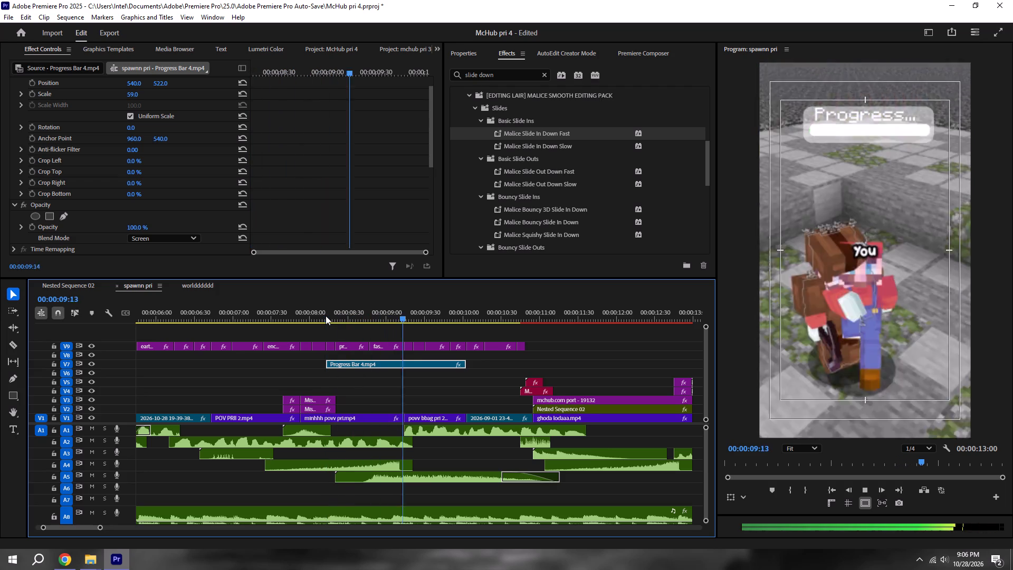
key(space)
key(space)
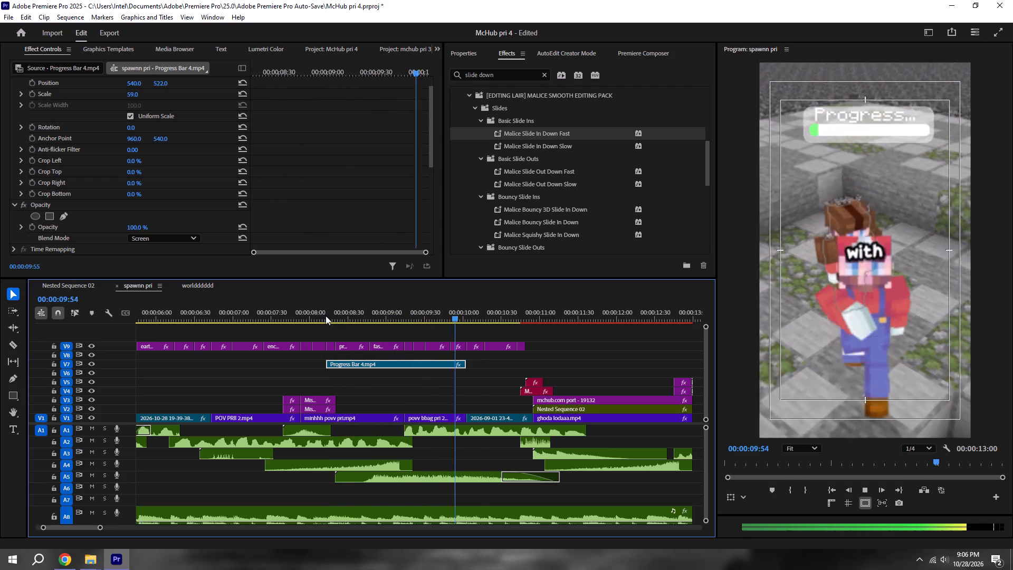
key(space)
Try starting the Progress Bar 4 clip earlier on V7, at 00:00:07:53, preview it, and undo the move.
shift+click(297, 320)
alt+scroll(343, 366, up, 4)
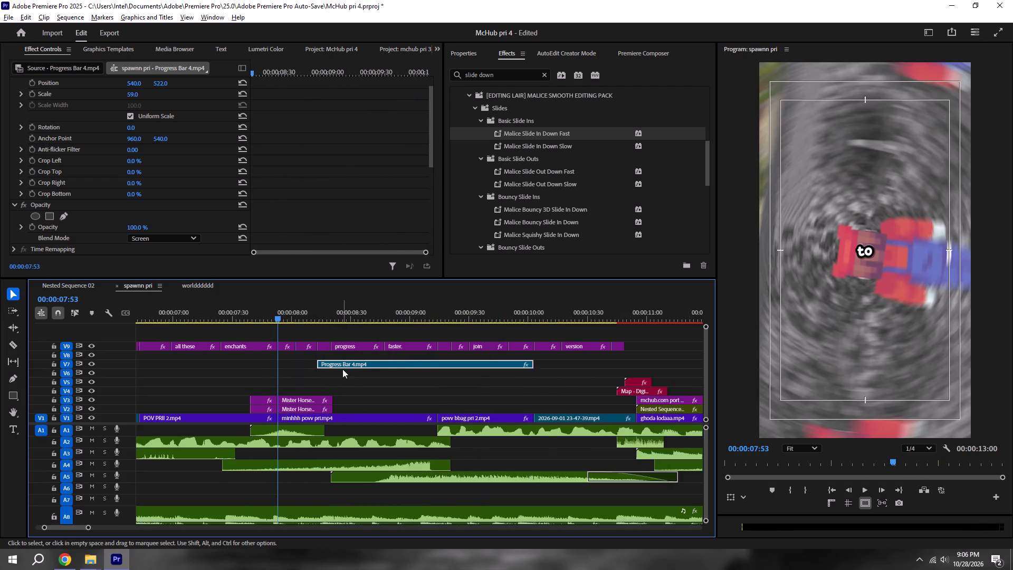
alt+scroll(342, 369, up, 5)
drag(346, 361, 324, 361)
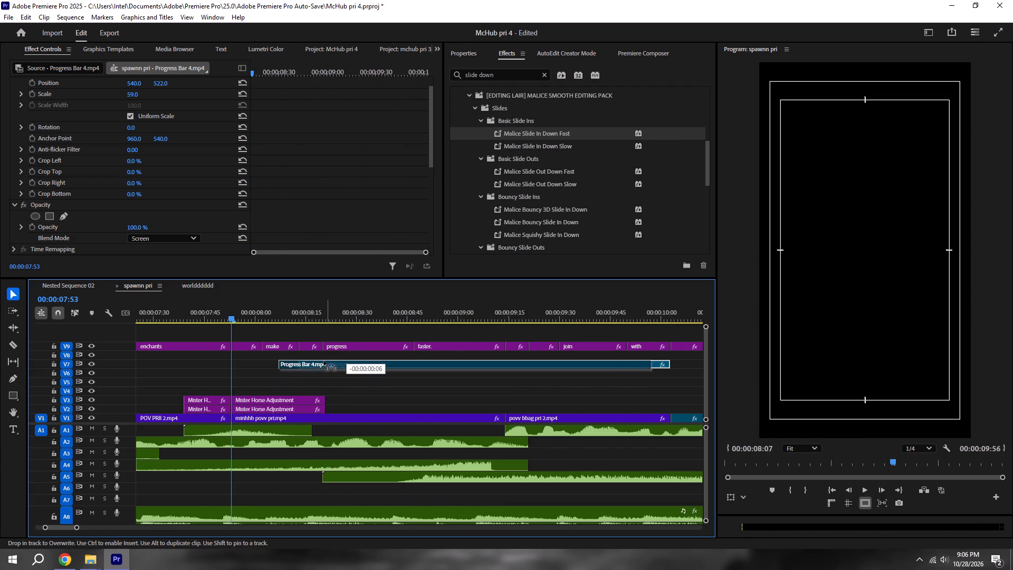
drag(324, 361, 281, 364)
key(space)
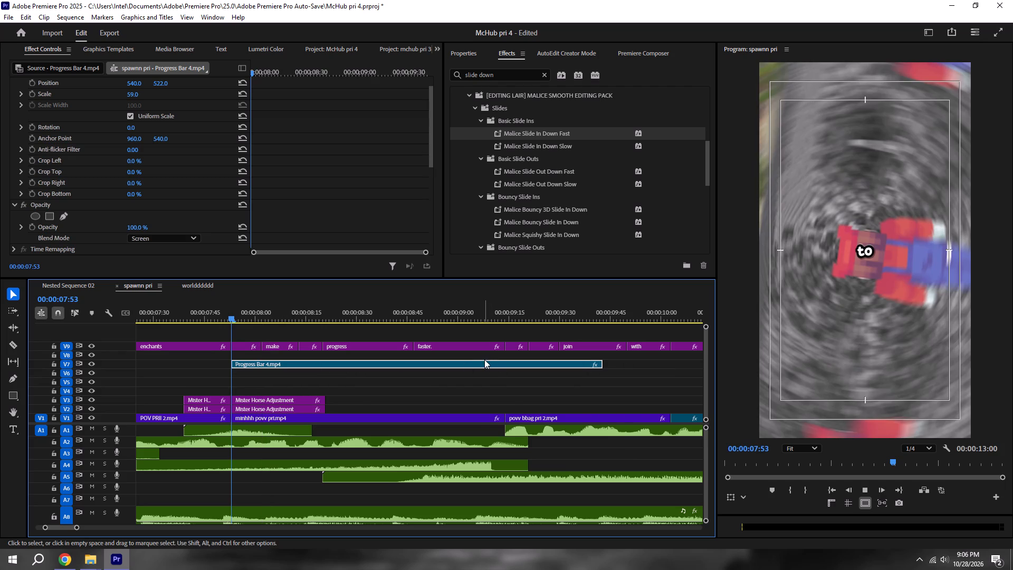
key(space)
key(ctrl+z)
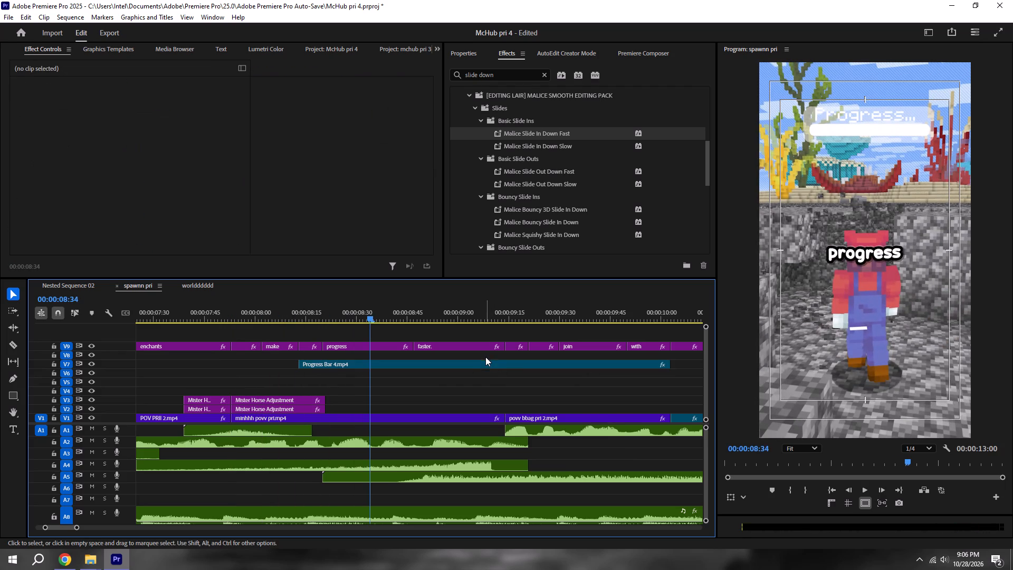
Move the Progress Bar 4 clip down from V7 to V4 so it starts at 00:00:07:53.
drag(360, 364, 291, 373)
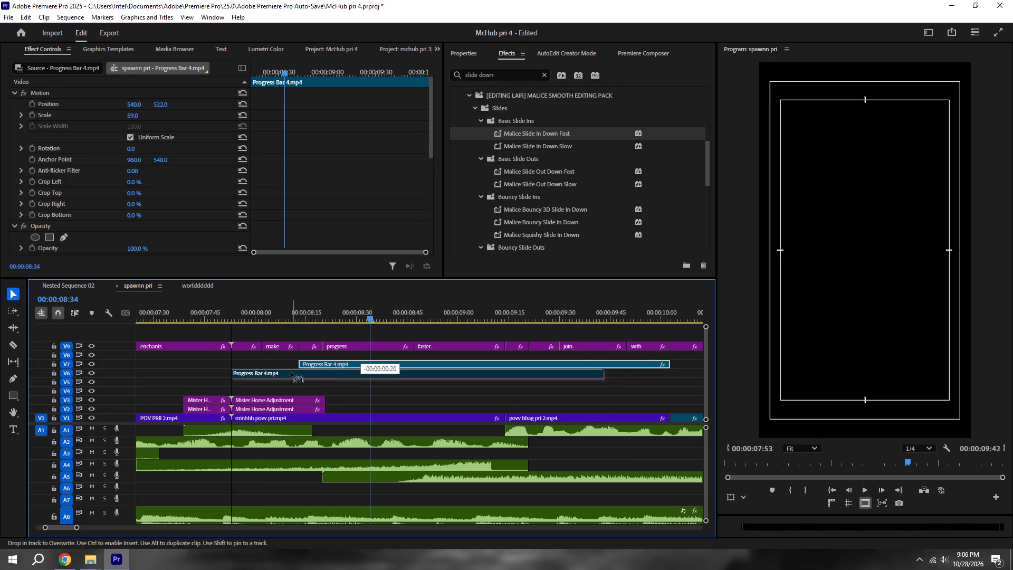
drag(291, 373, 289, 387)
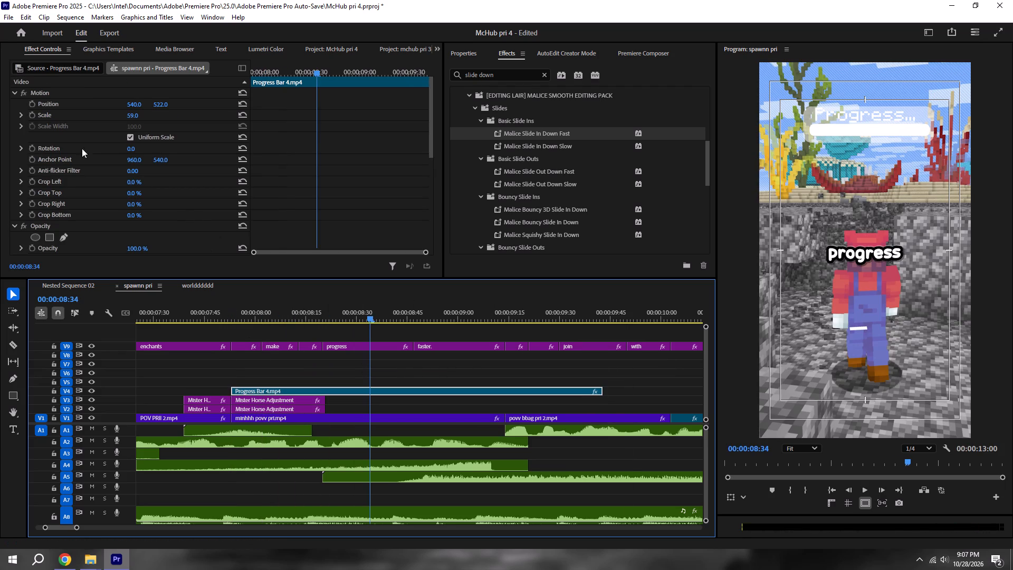
Replace the Progress Bar 4 clip's fast slide-in effect with the Malice Slide In Down Slow preset, saving the project.
scroll(74, 163, down, 5)
click(66, 224)
key(BackSpace)
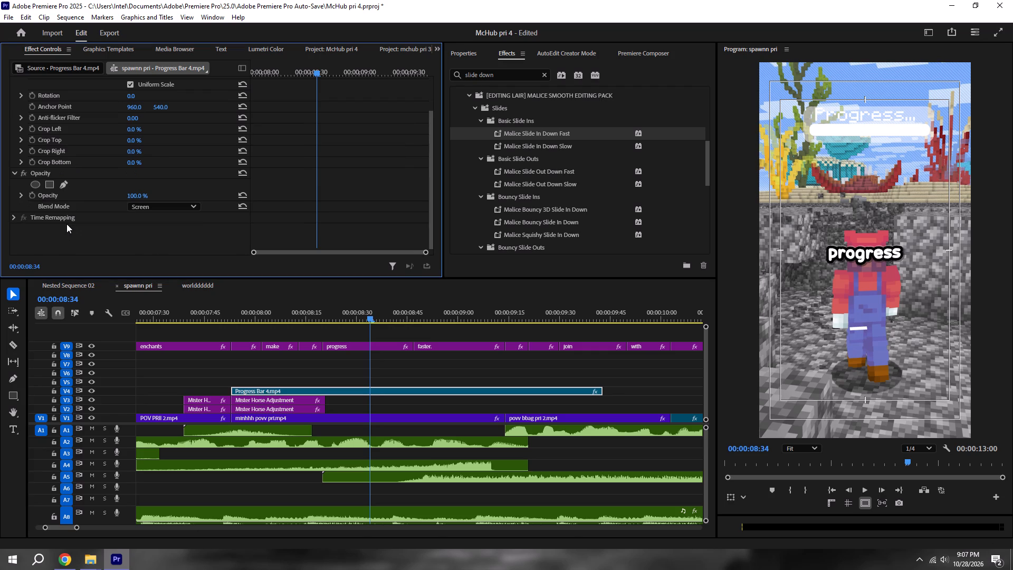
key(ctrl+s)
drag(555, 144, 375, 388)
Play back the Progress Bar 4 clip from its start to check the slower slide-in.
shift+click(226, 311)
key(space)
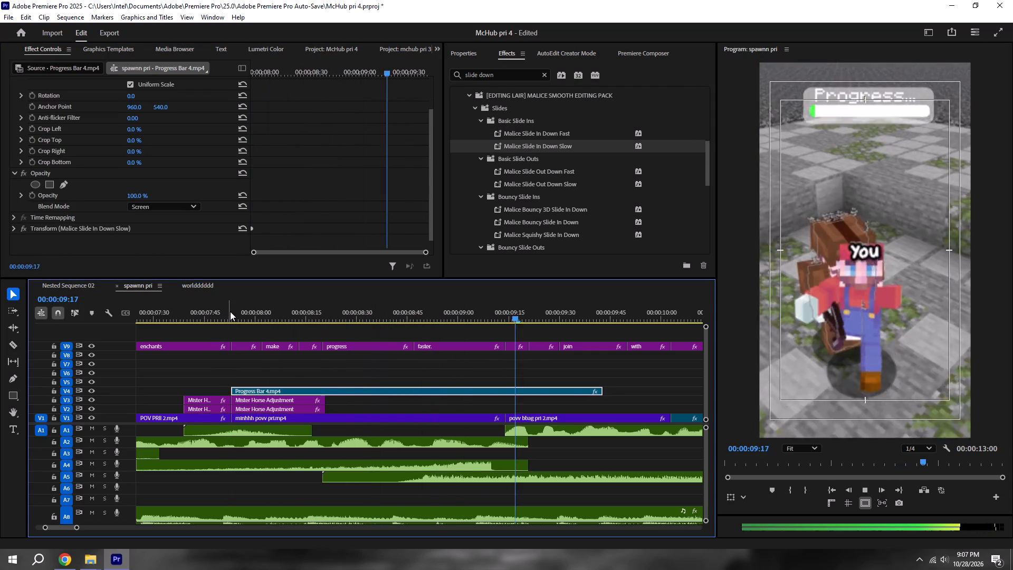
key(space)
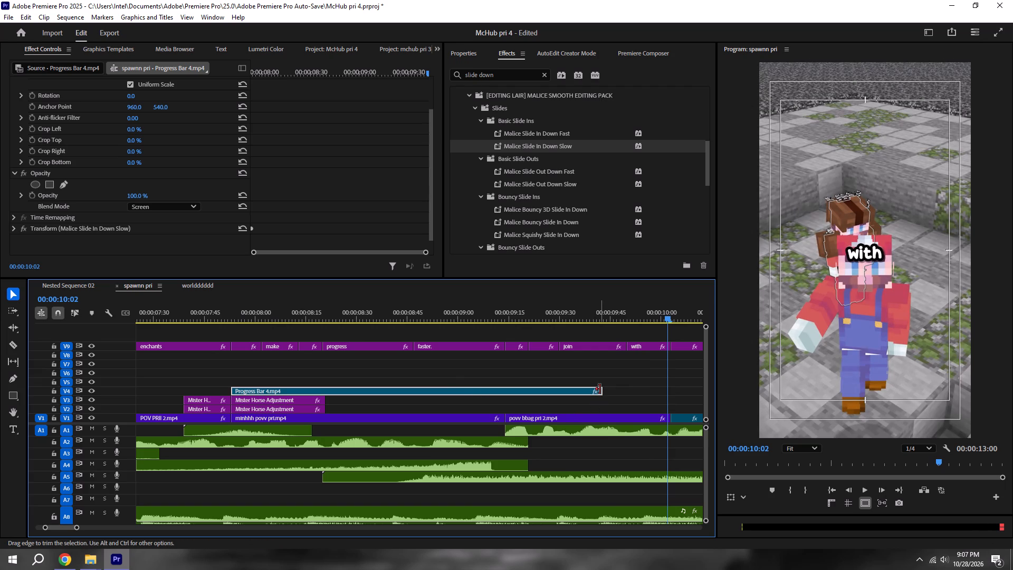
Extend the end of the Progress Bar 4 clip on V4 to the end of the povv bbag pri 2 clip.
drag(600, 389, 668, 396)
Add the Premiere Composer Rotate CW transition with sound at the 00:00:10:03 cut between povv bbag pri 2 and the version-list clip.
alt+scroll(666, 397, down, 4)
scroll(660, 388, down, 5)
shift+click(595, 309)
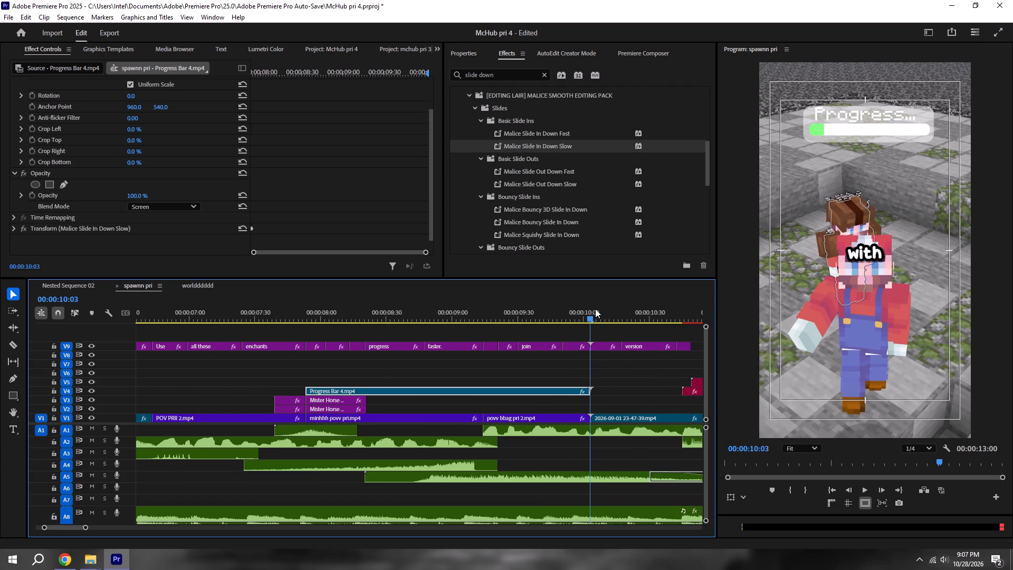
click(651, 53)
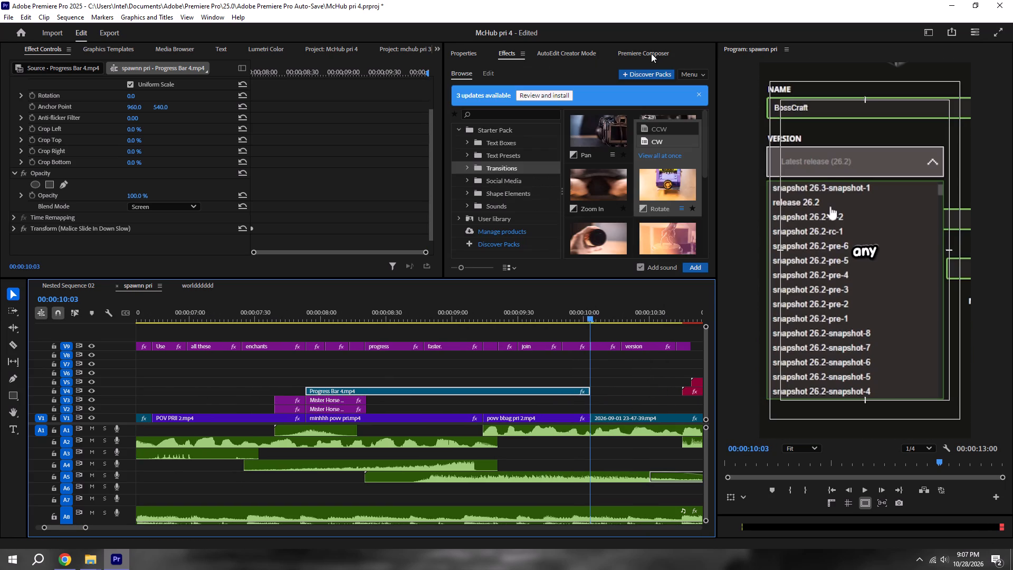
click(500, 138)
click(479, 128)
click(508, 171)
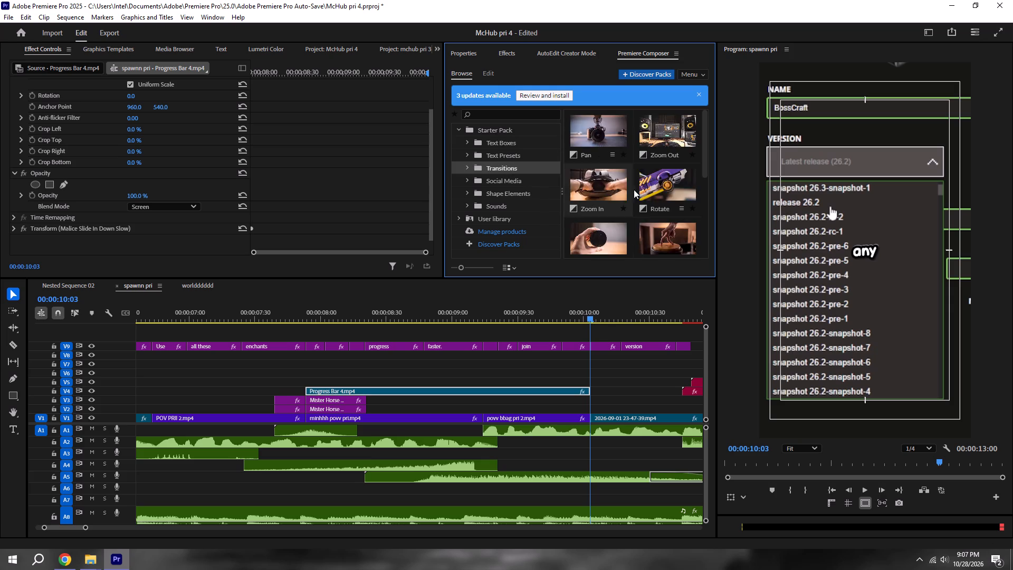
click(661, 182)
click(656, 132)
click(658, 137)
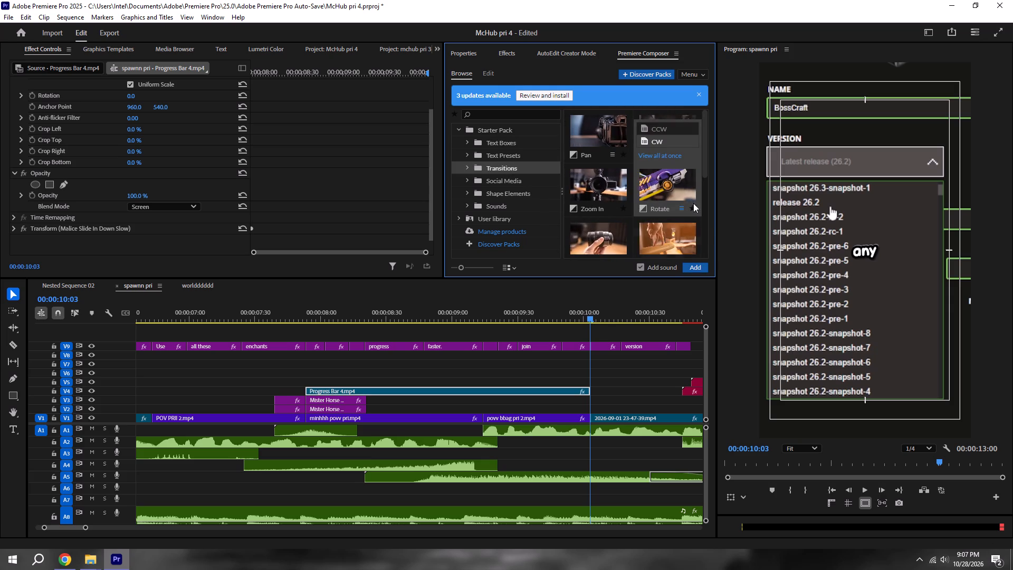
click(695, 270)
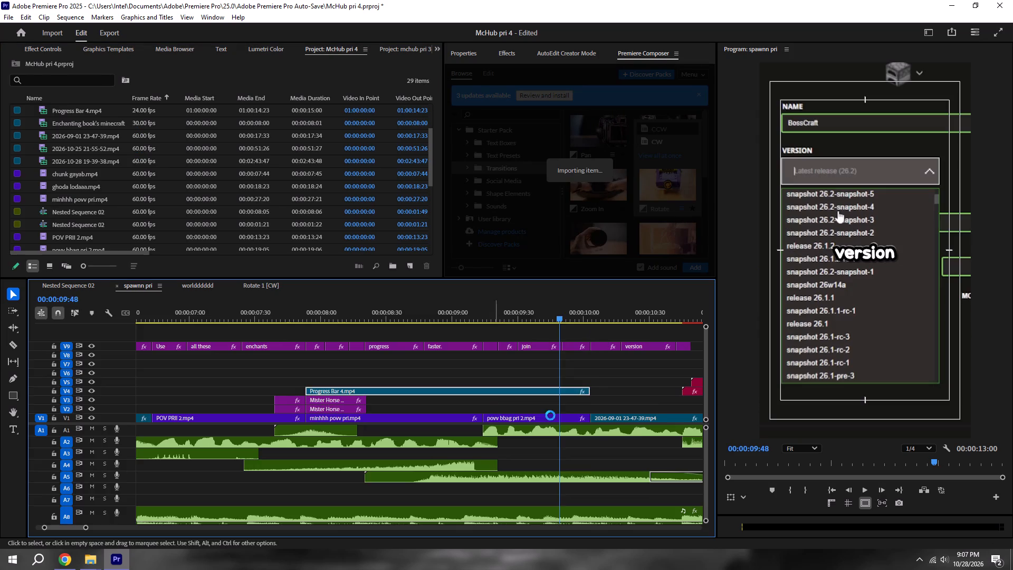
Move the new rotate transition's adjustment layers up to V5 and V6 and save the project.
drag(611, 404, 603, 373)
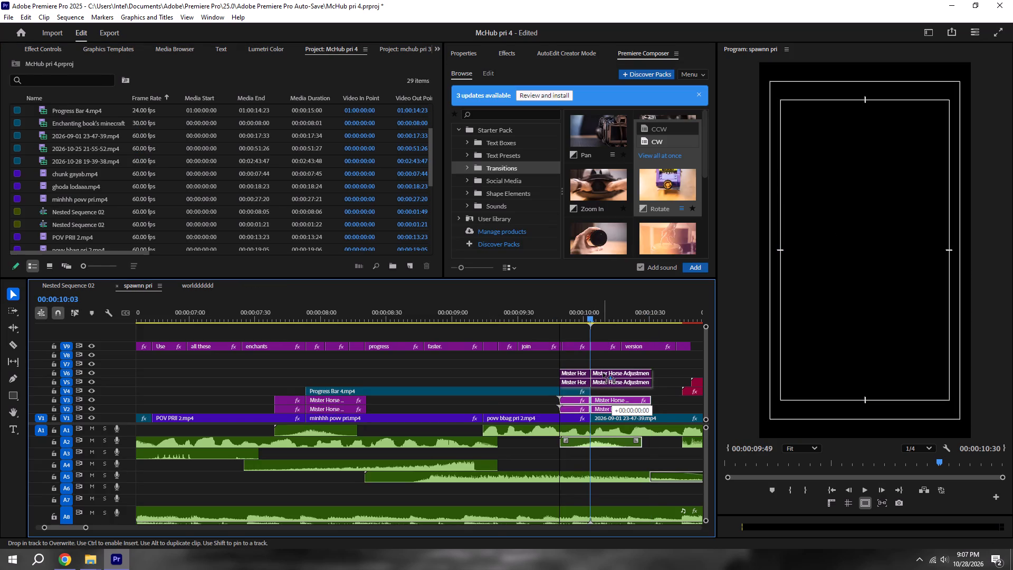
key(ctrl+s)
Play back from just before the new rotate transition into the mchub.com ending, and save the project.
shift+drag(541, 312, 533, 311)
key(space)
scroll(531, 321, down, 5)
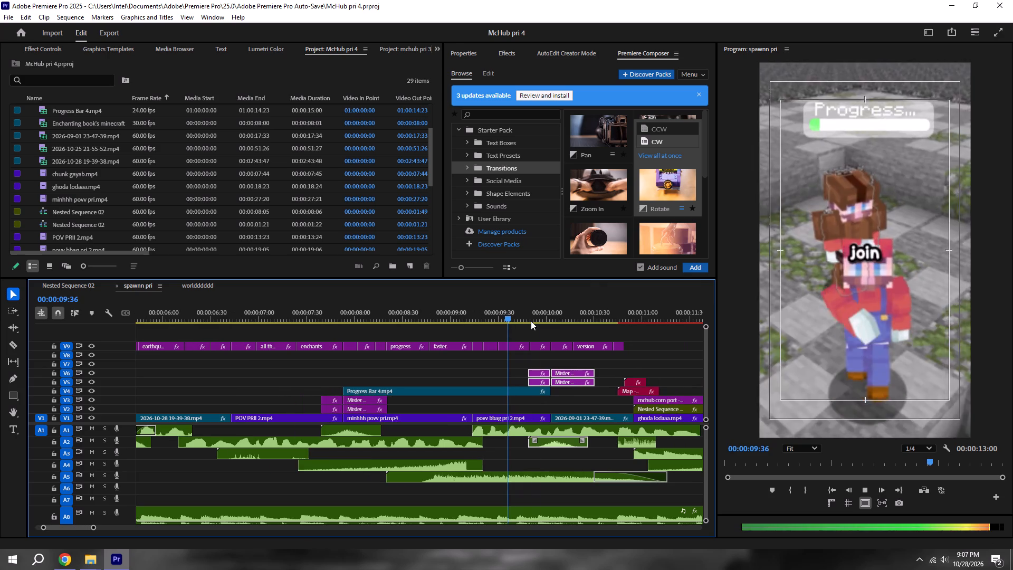
key(space)
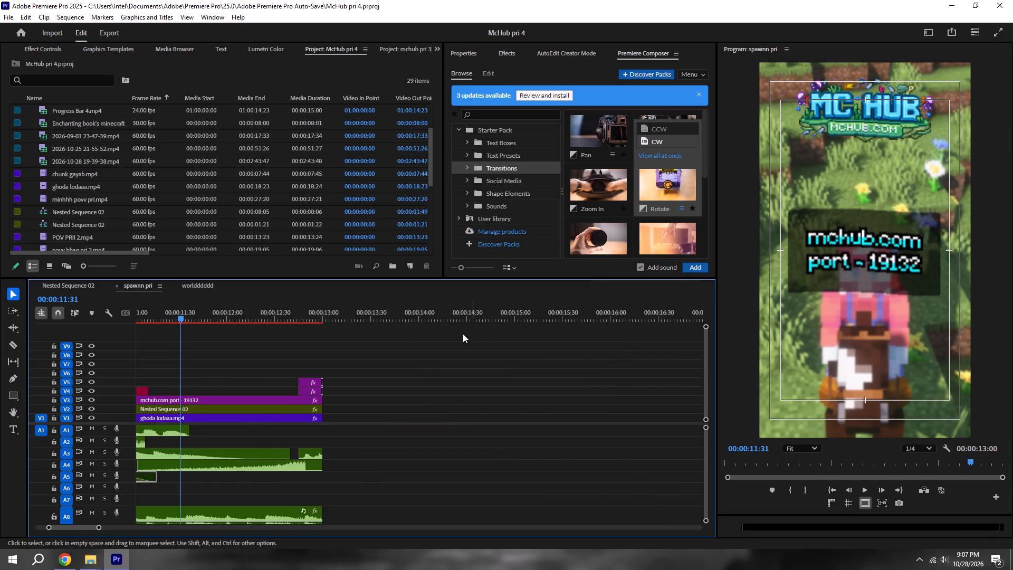
key(ctrl+s)
alt+scroll(288, 378, down, 6)
key(ctrl+s)
Play back the whole spawnn pri sequence from its start, pausing along the way, to review the edits.
click(829, 494)
alt+scroll(714, 488, down, 6)
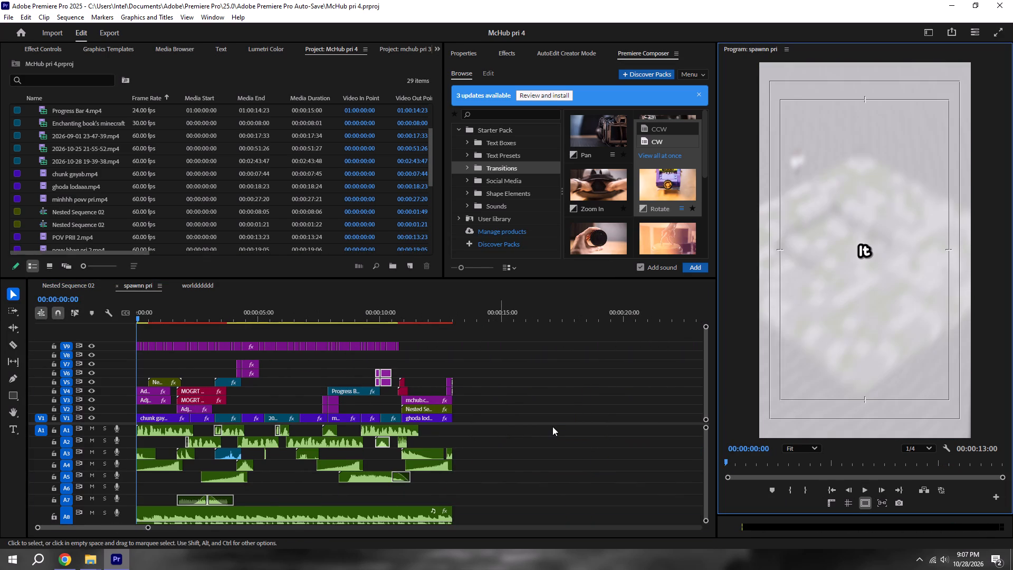
key(space)
scroll(481, 423, up, 10)
scroll(429, 397, down, 2)
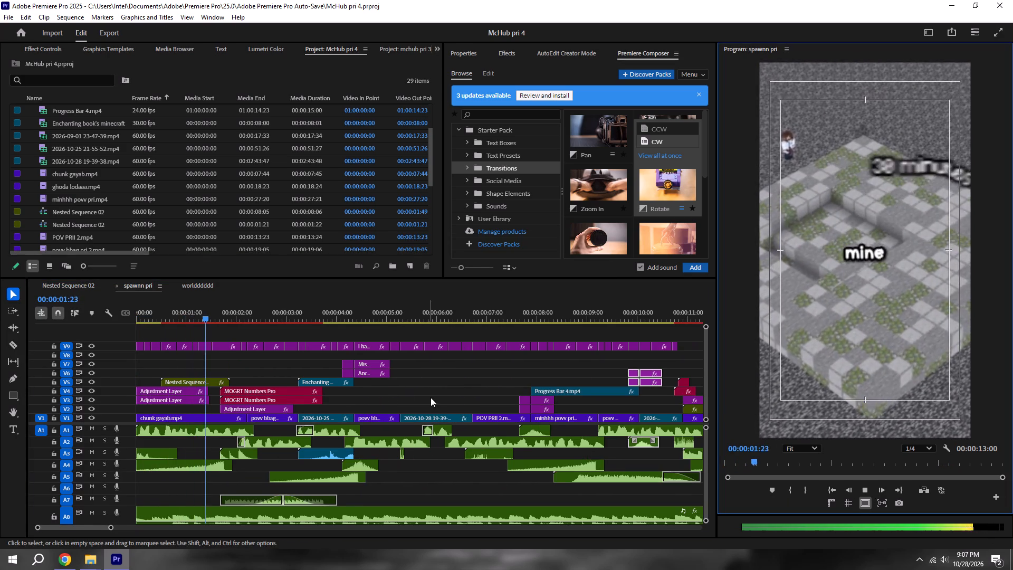
scroll(431, 397, down, 3)
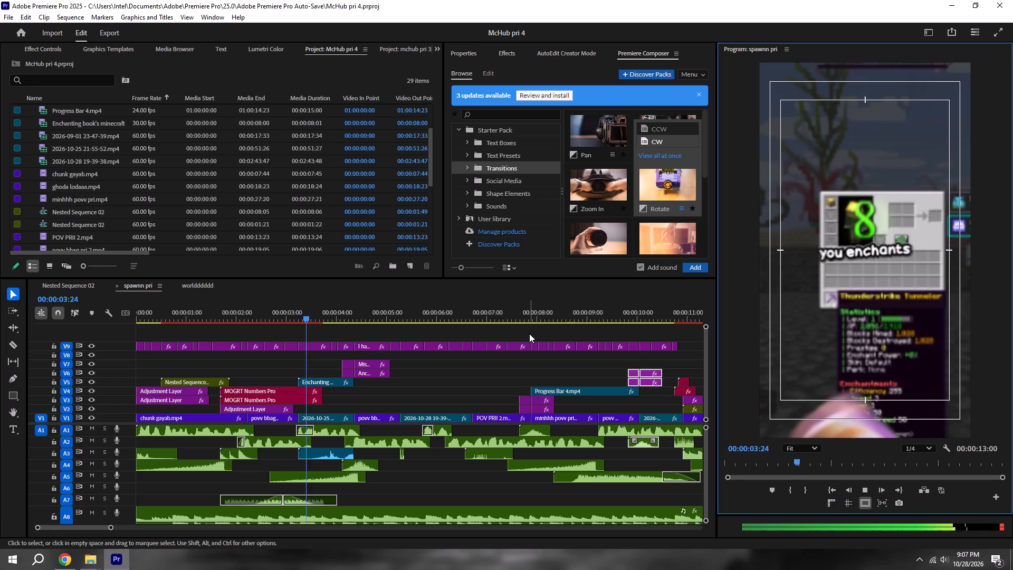
key(space)
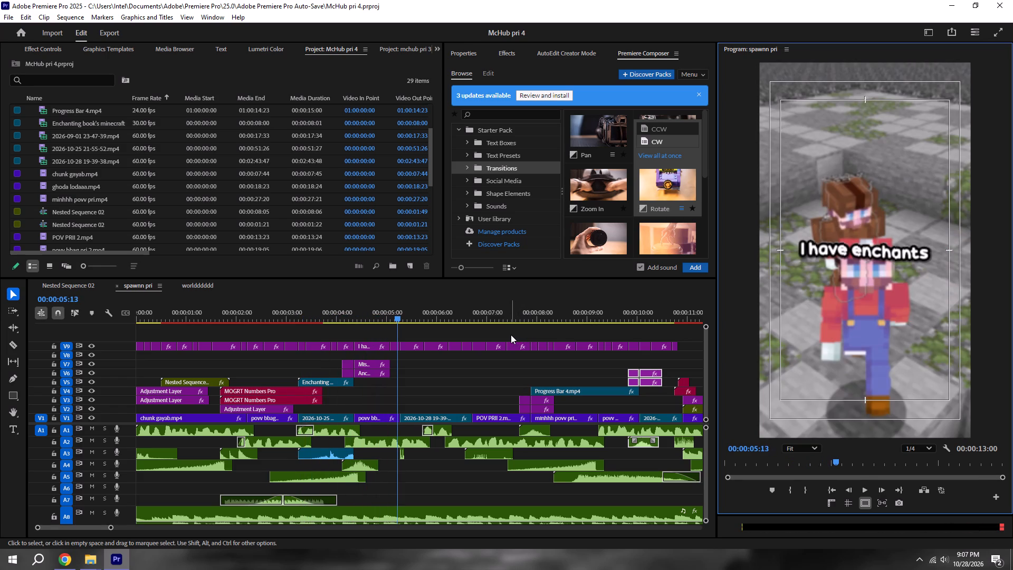
key(space)
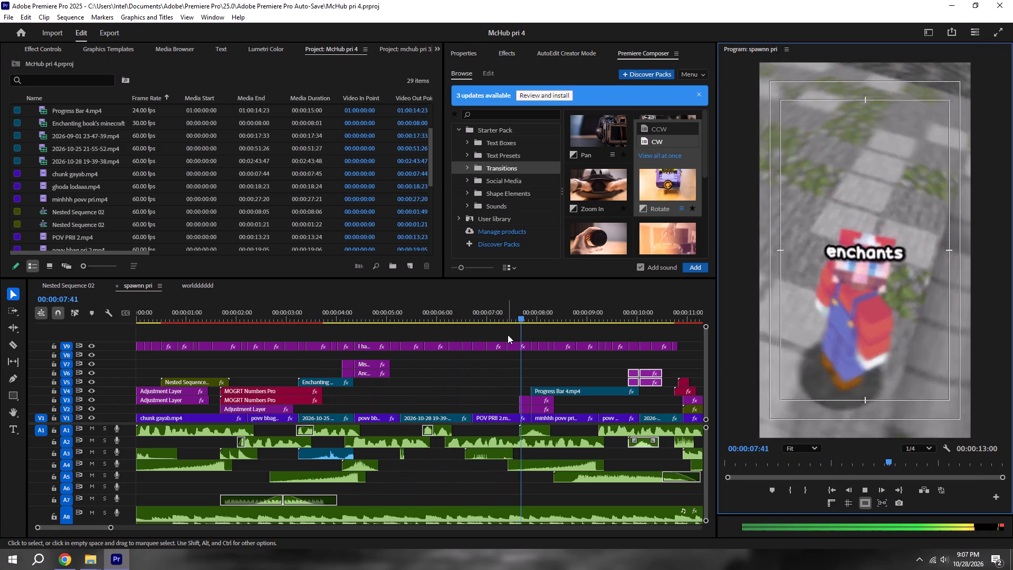
key(space)
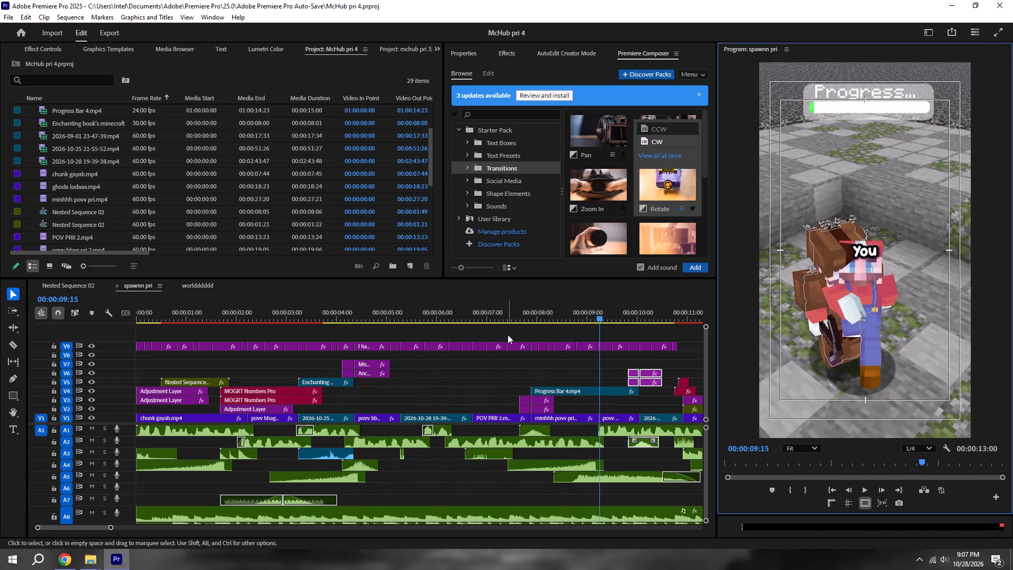
key(space)
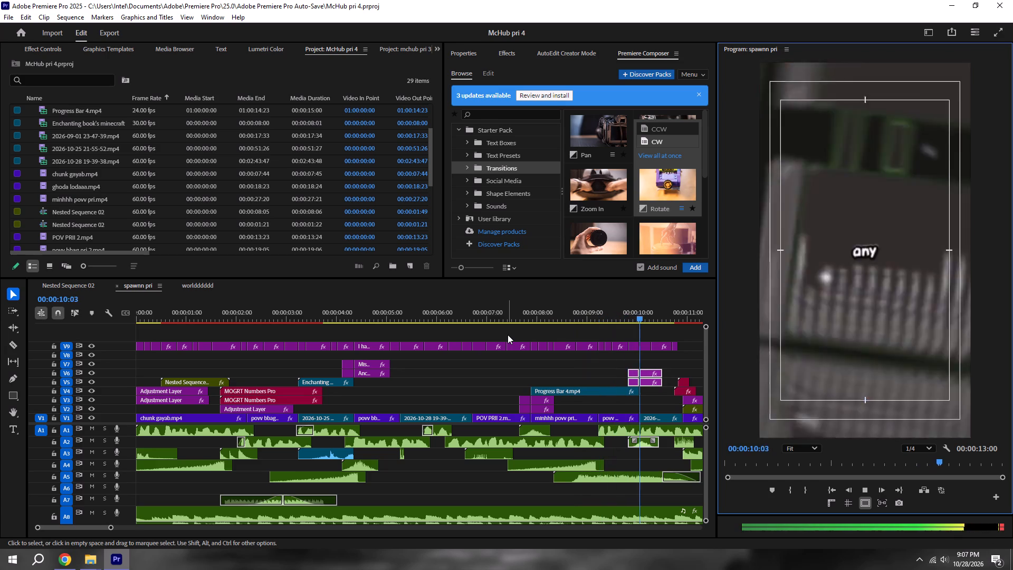
key(space)
Shorten the outgoing ease of the first Position keyframe in the Progress Bar 4 clip's Malice Slide In Down Slow effect.
scroll(260, 412, down, 1)
scroll(254, 413, up, 10)
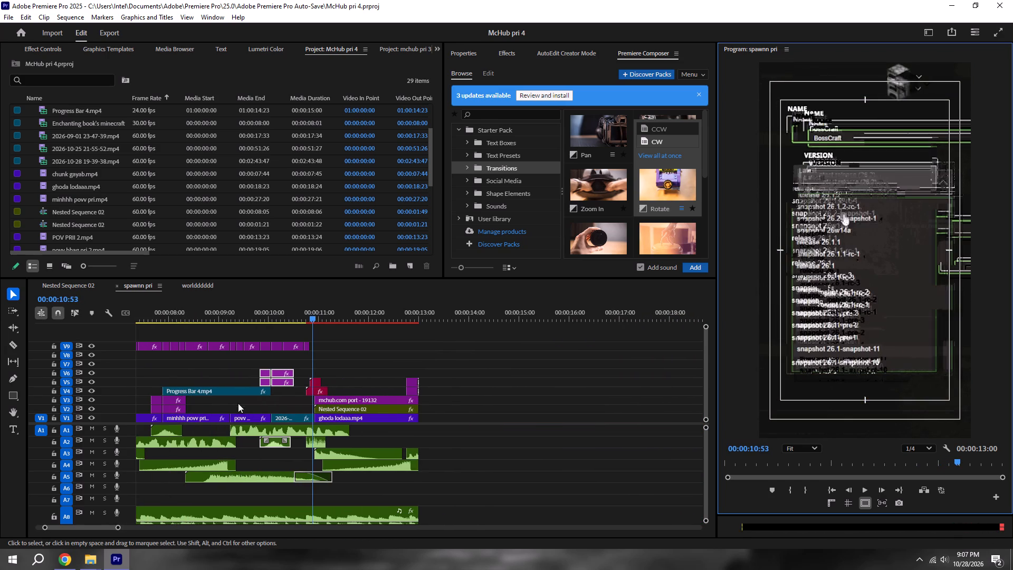
click(223, 389)
scroll(217, 331, up, 5)
click(225, 317)
click(276, 319)
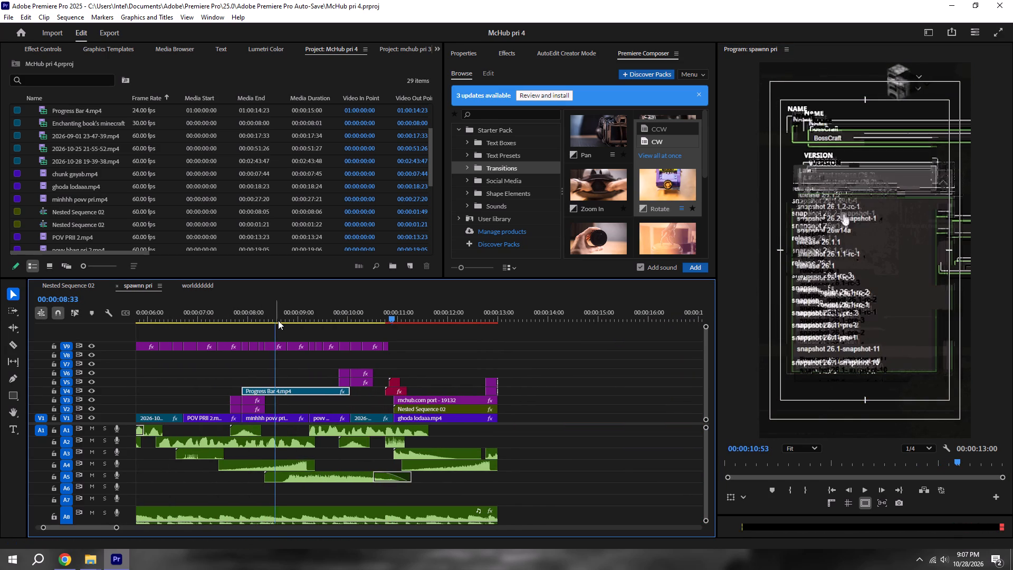
scroll(167, 178, down, 4)
click(37, 42)
click(39, 45)
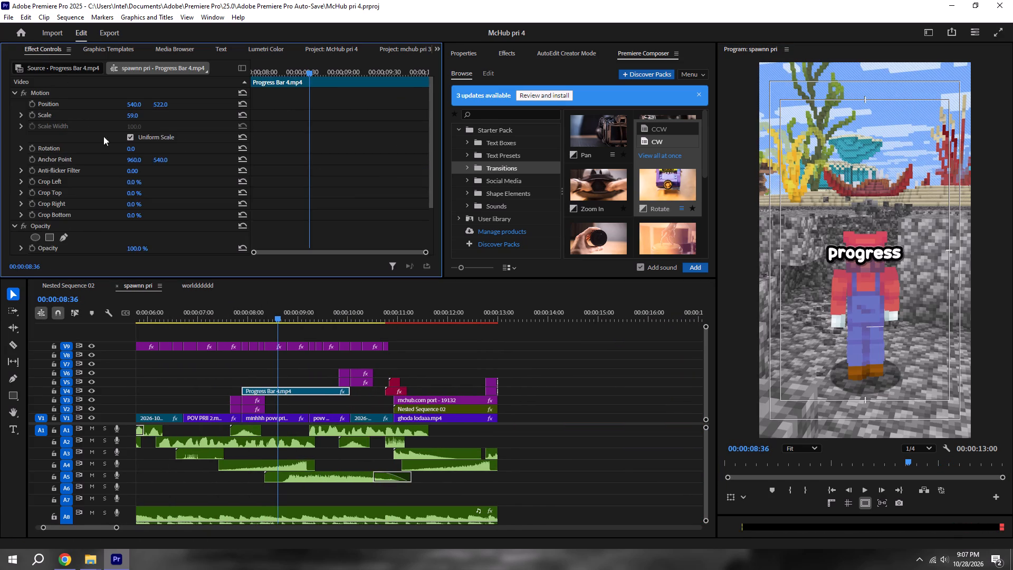
scroll(126, 175, down, 12)
click(15, 227)
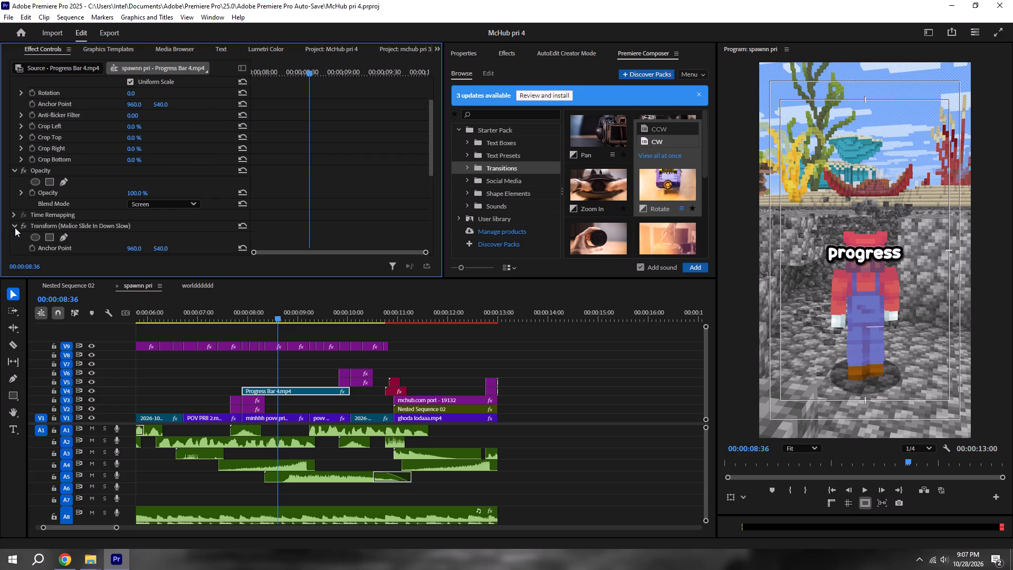
scroll(15, 227, down, 11)
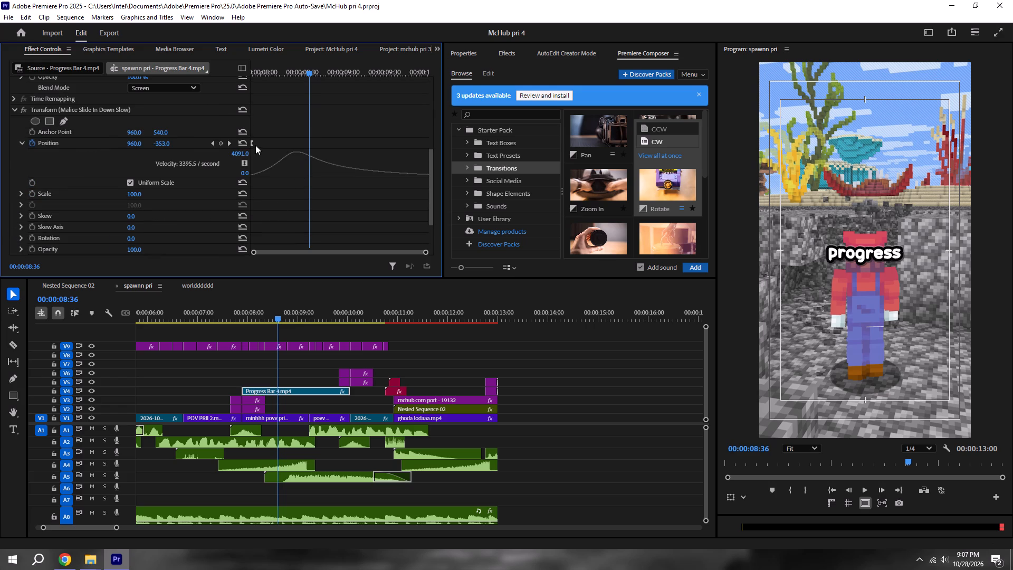
click(255, 145)
click(254, 145)
drag(283, 176, 268, 176)
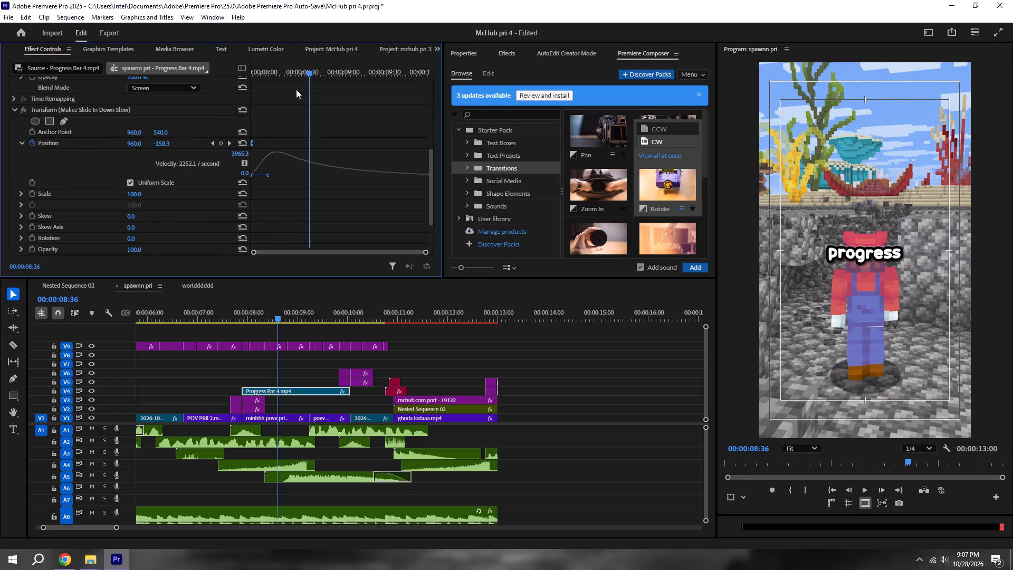
Play back the Progress Bar 4 clip from 00:00:07:53 to check the adjusted slide-in timing.
drag(294, 71, 190, 65)
key(space)
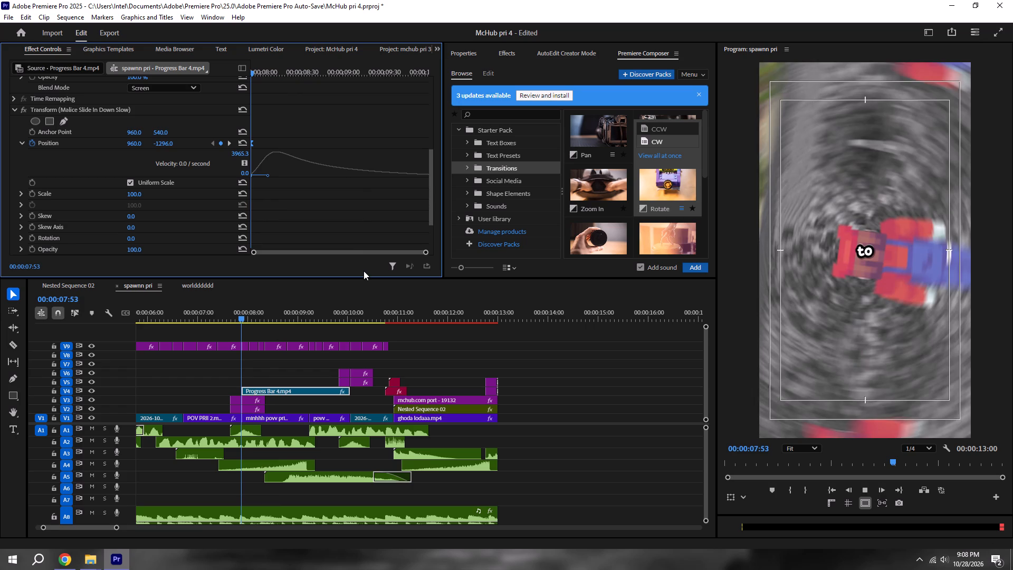
key(space)
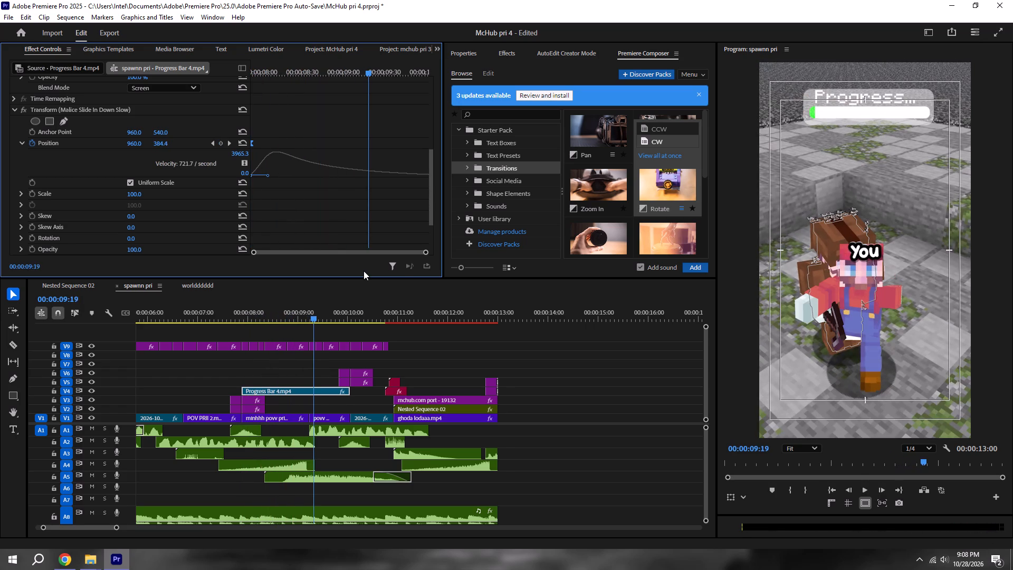
Save the project and play back from just before the Progress Bar 4 clip to check its slide-in.
key(ctrl+s)
shift+drag(250, 317, 238, 317)
key(space)
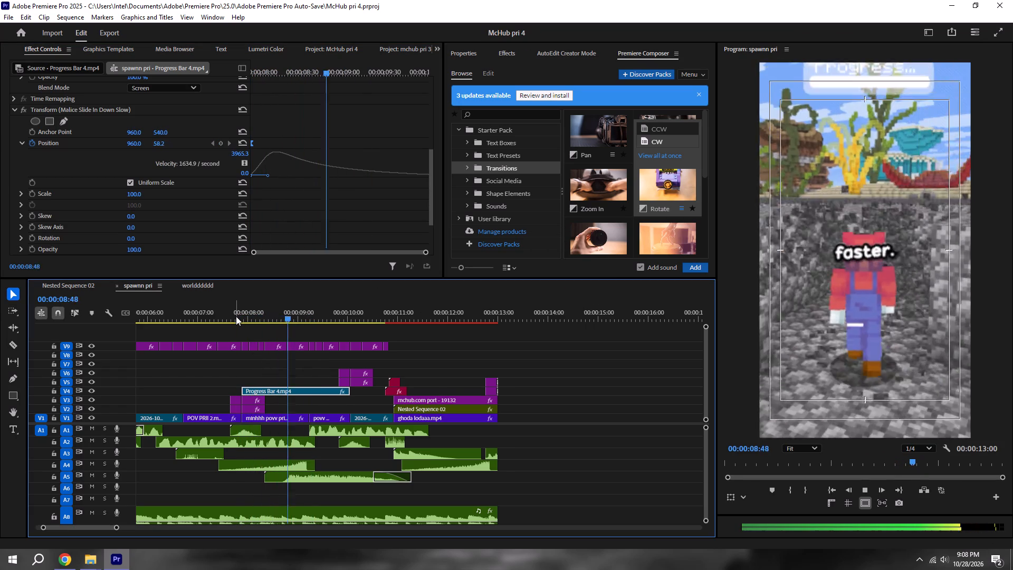
key(space)
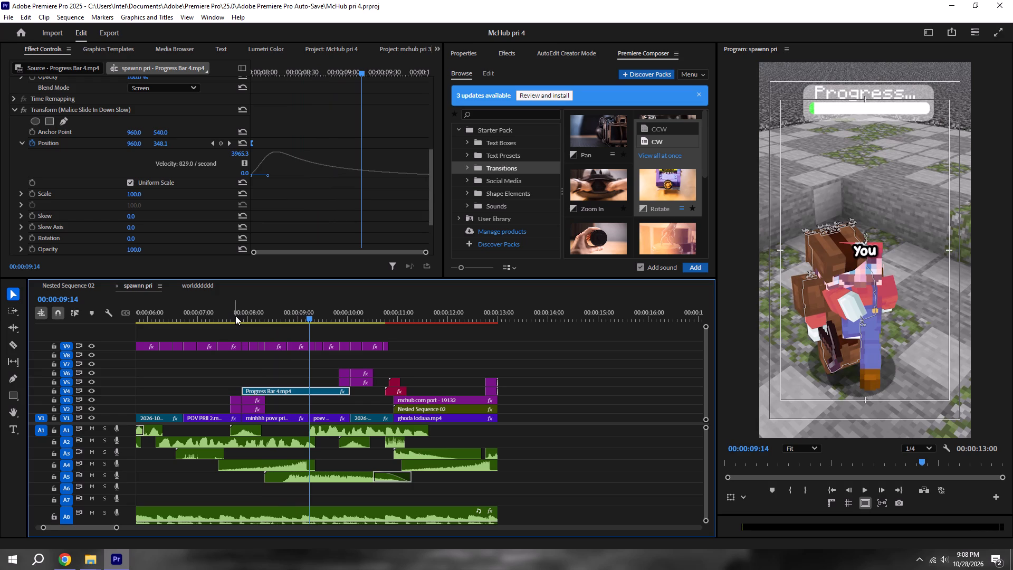
key(space)
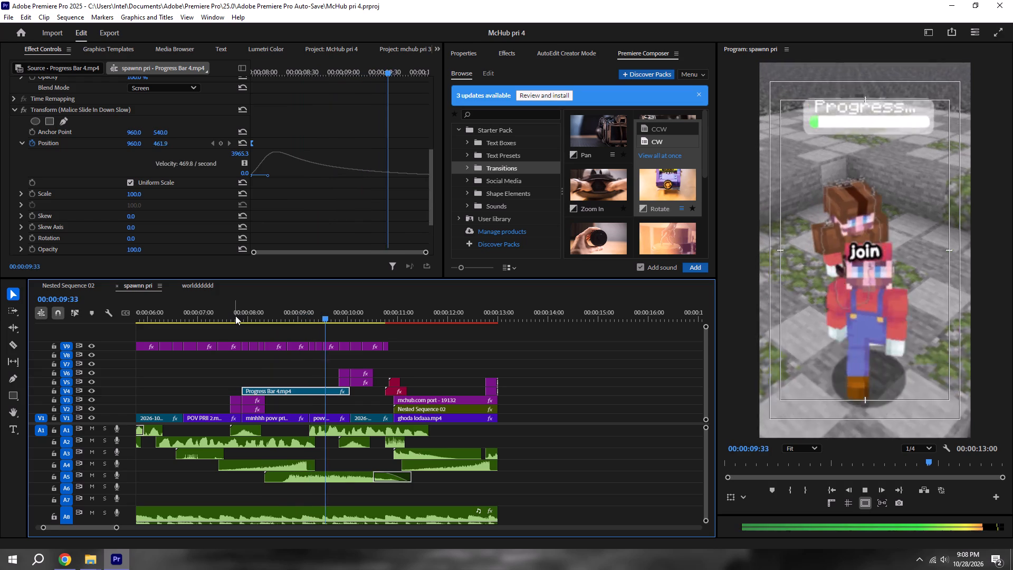
key(space)
Speed up the Progress Bar 4 clip to 160.49 %, for a duration of 00:00:01:21.
alt+scroll(327, 364, down, 3)
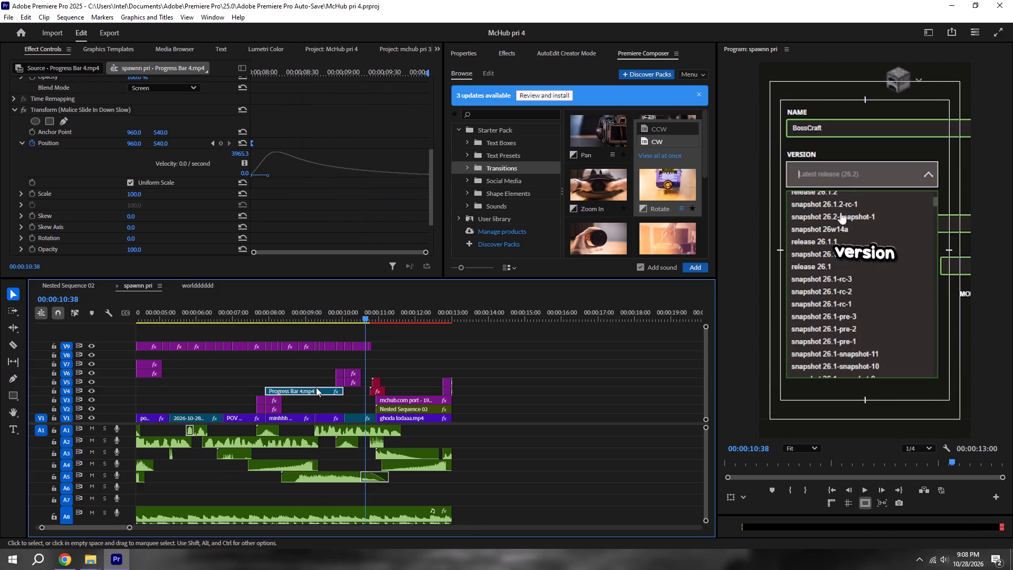
right_click(295, 387)
click(342, 339)
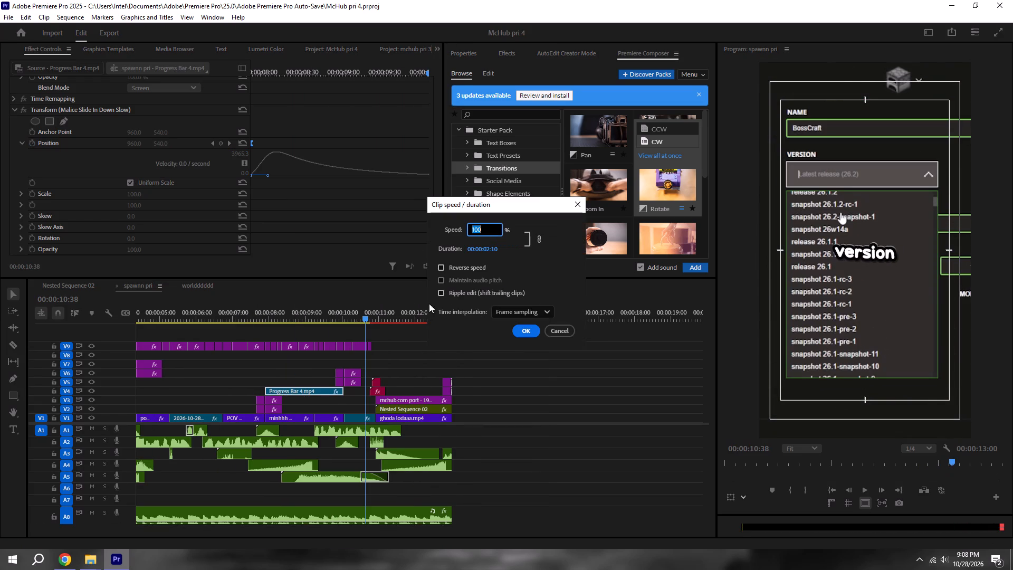
drag(488, 250, 454, 250)
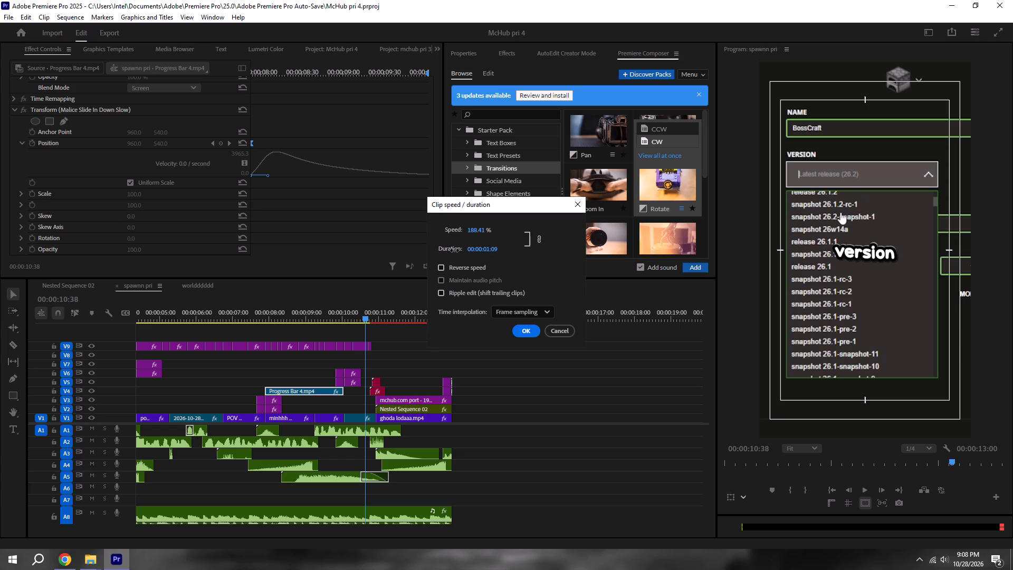
drag(454, 250, 454, 260)
drag(454, 260, 442, 260)
drag(442, 260, 473, 262)
click(524, 334)
Extend the end of the sped-up Progress Bar 4 clip to about 00:00:10:00.
drag(312, 391, 330, 391)
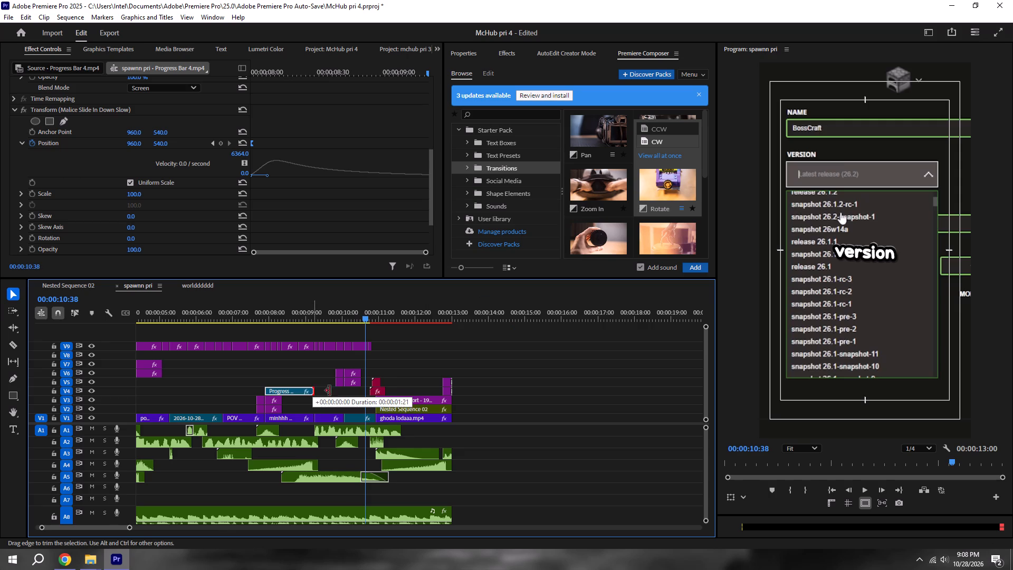
drag(330, 391, 341, 391)
Play back the faster Progress Bar 4 clip from 00:00:07:53, and save the project.
shift+click(263, 313)
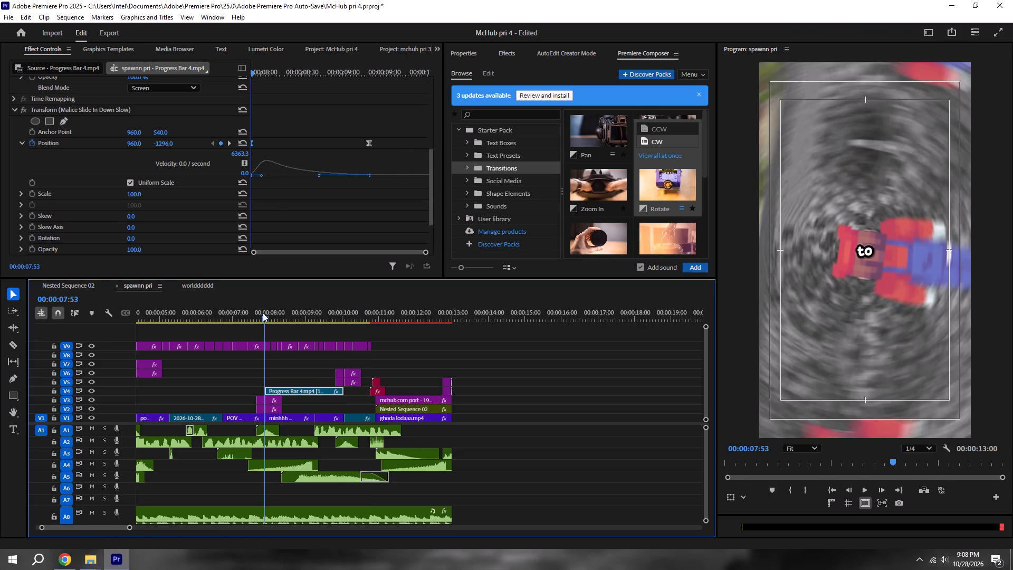
key(space)
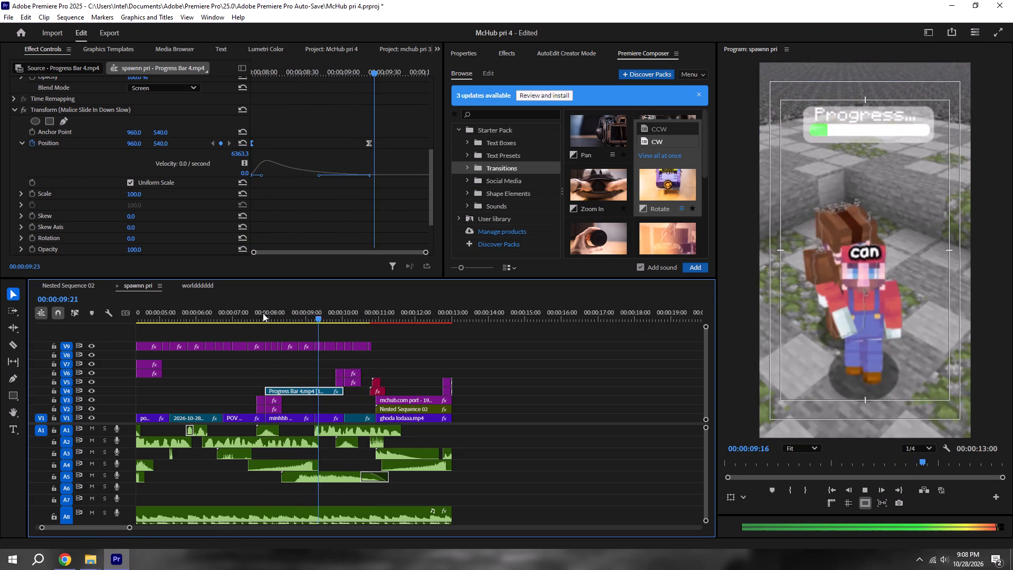
key(space)
right_click(333, 389)
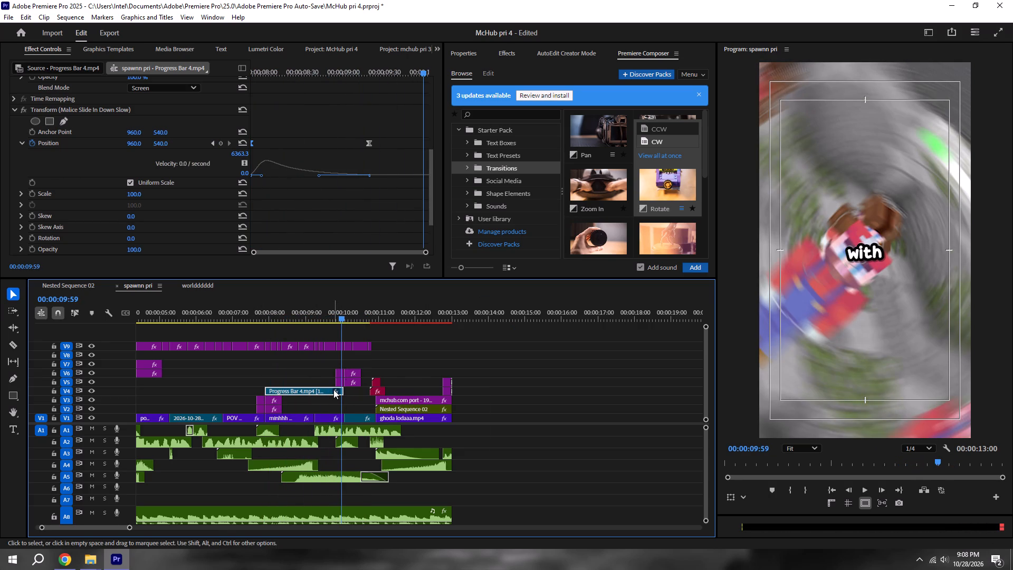
click(312, 411)
key(ctrl+s)
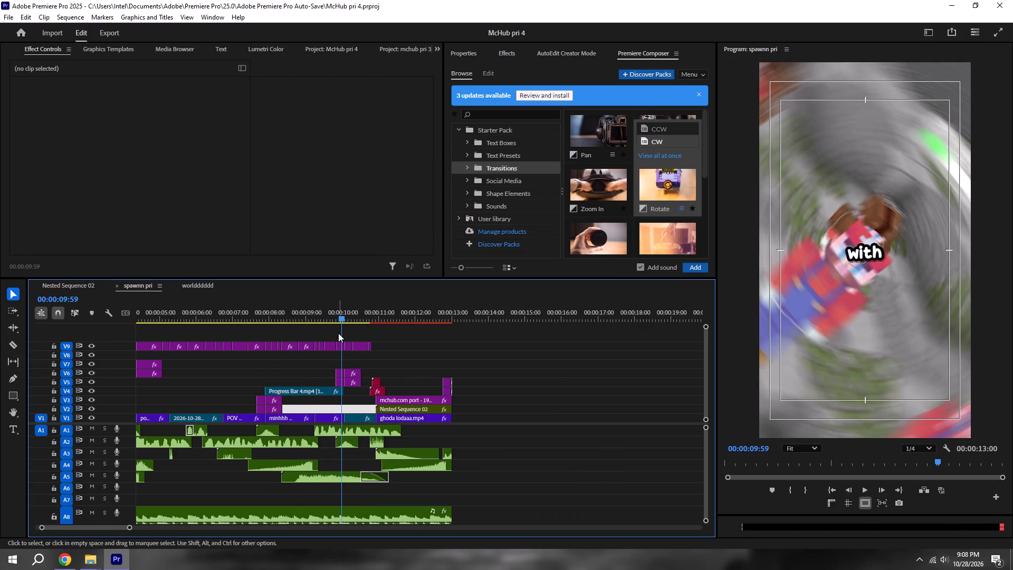
Play back the whole spawnn pri sequence from its start to review the edits, and save the project.
key(space)
alt+scroll(338, 333, down, 6)
key(ctrl+s)
alt+scroll(433, 395, down, 5)
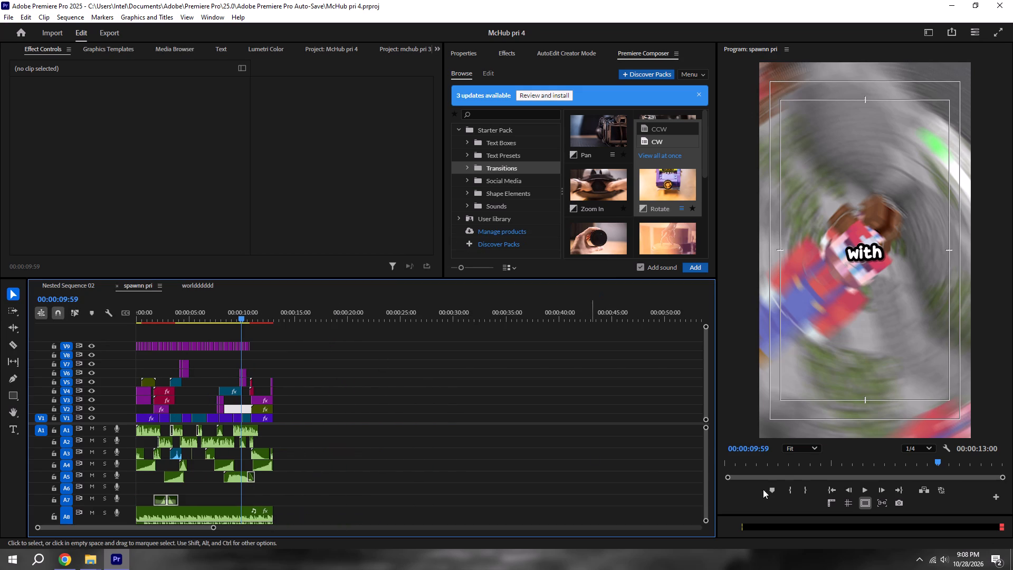
triple_click(824, 488)
click(832, 489)
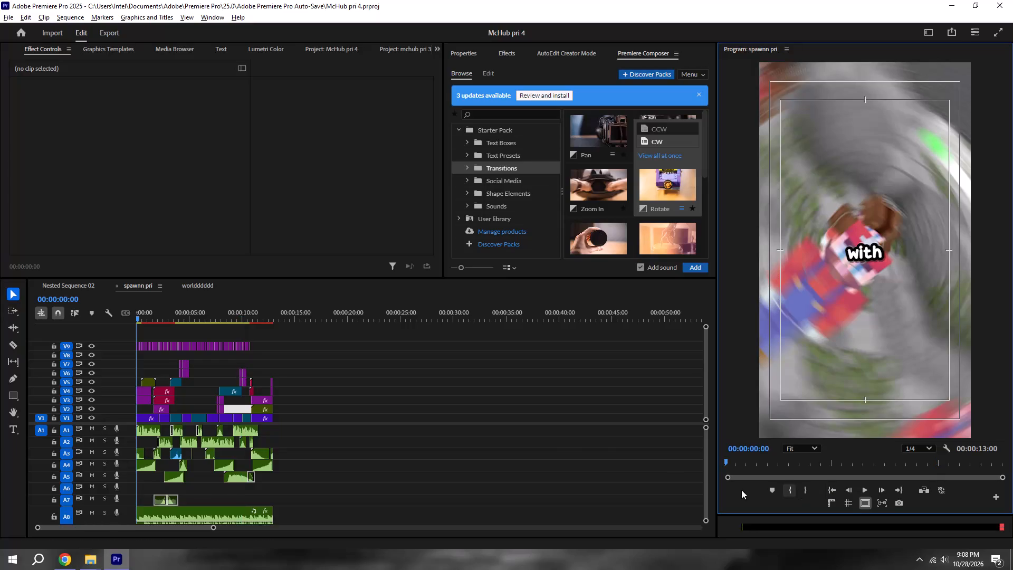
alt+scroll(550, 440, down, 6)
click(496, 425)
key(space)
alt+scroll(432, 433, up, 17)
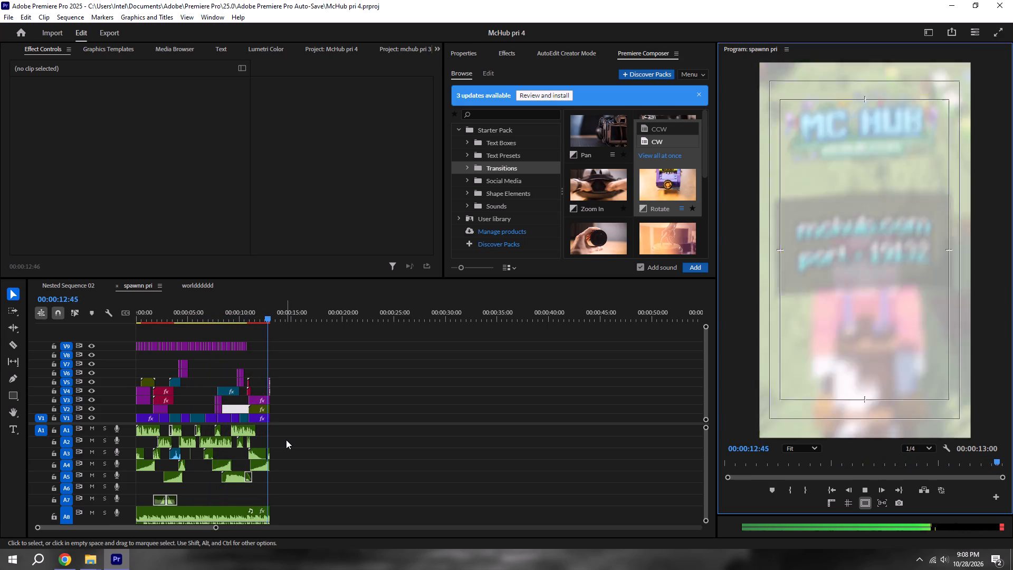
key(space)
alt+scroll(157, 462, up, 12)
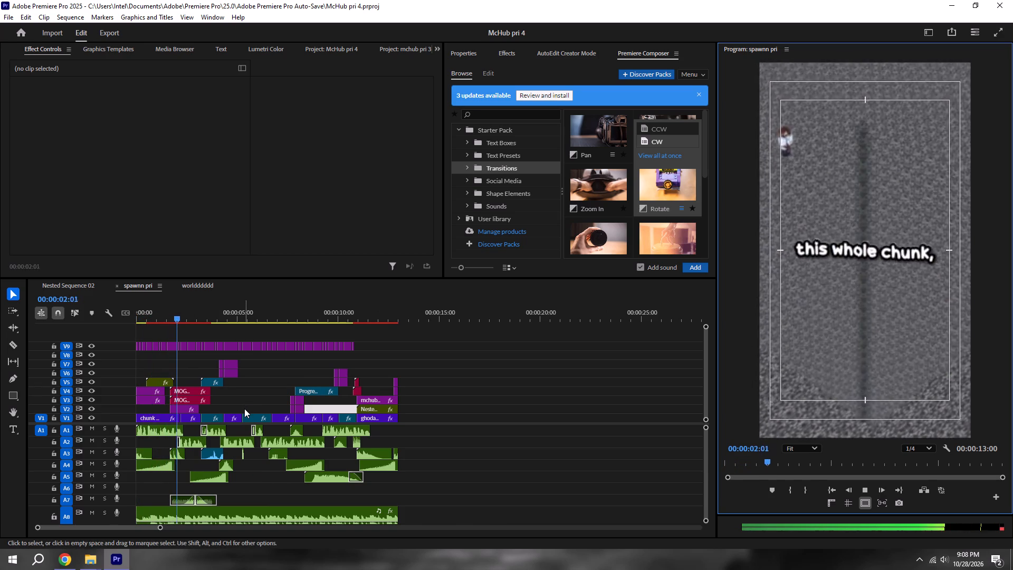
key(space)
drag(171, 315, 165, 314)
key(ctrl+s)
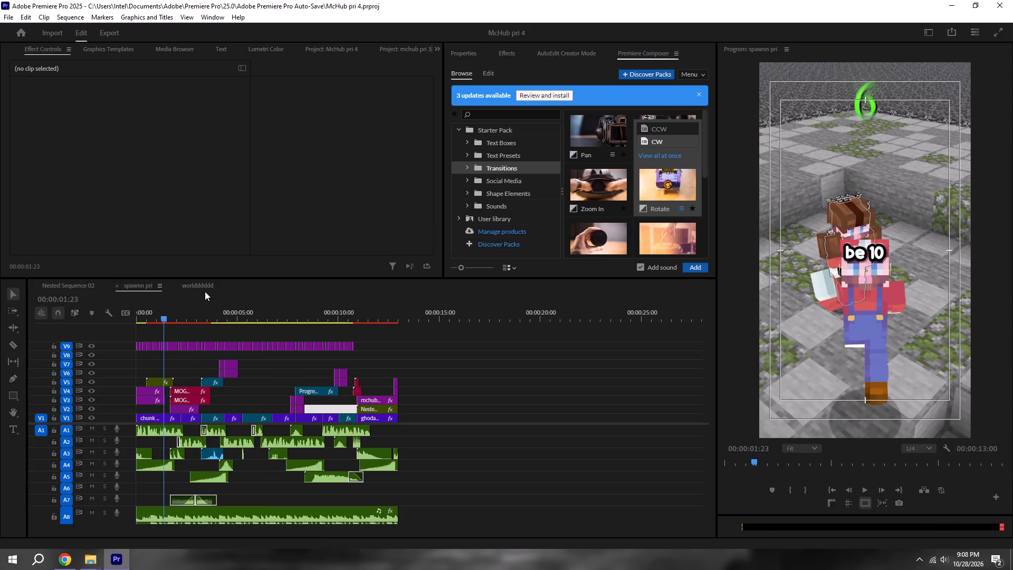
Copy the first Anime Speed line Overlay clip from the worldddddd sequence.
click(204, 288)
scroll(165, 373, up, 11)
alt+scroll(164, 365, down, 7)
scroll(164, 365, up, 3)
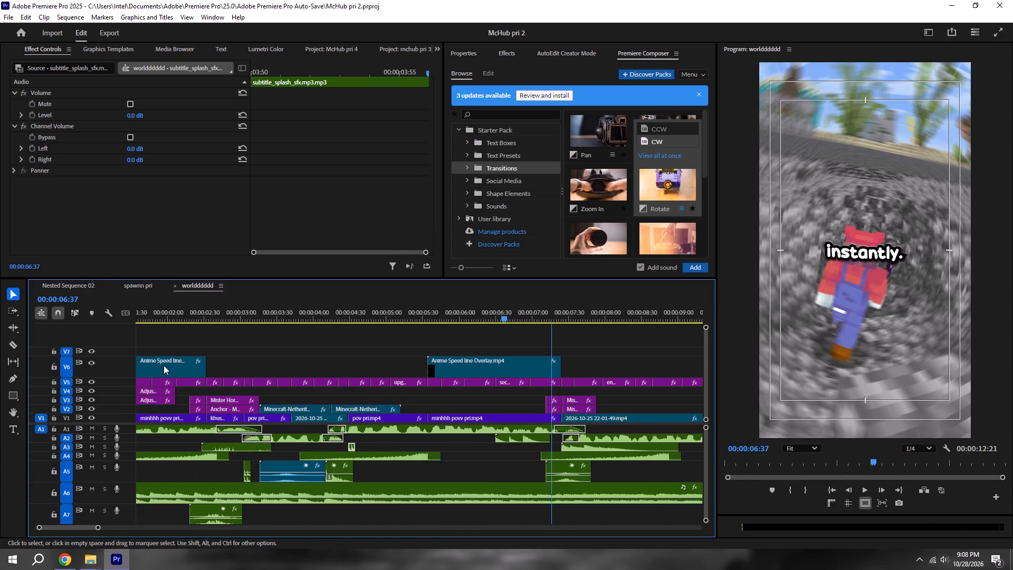
scroll(164, 365, up, 15)
alt+scroll(161, 352, down, 5)
click(160, 368)
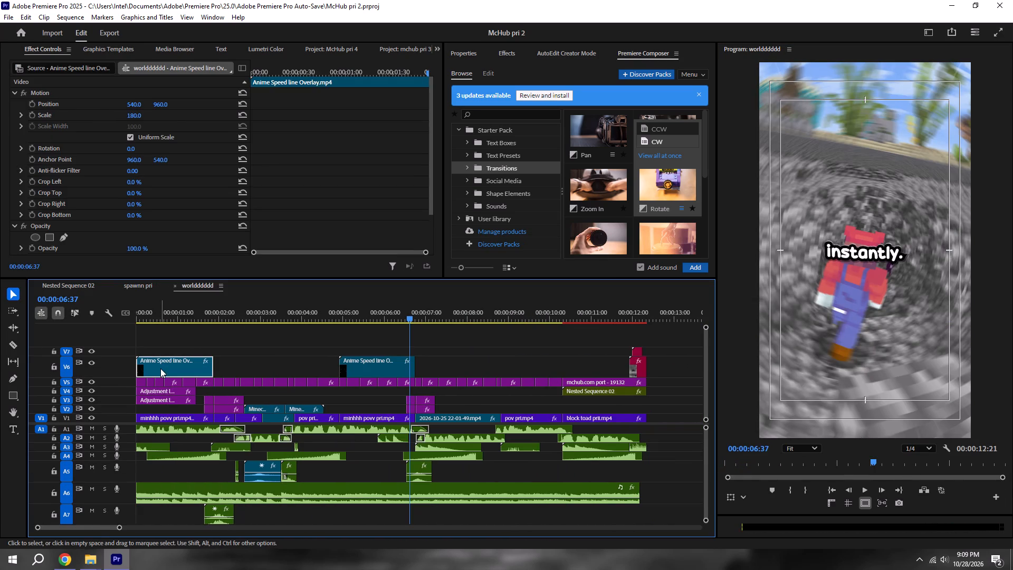
key(ctrl+c)
Paste the speed line overlay into the spawnn pri sequence at 00:00:07:53 and place it on track V7.
click(132, 287)
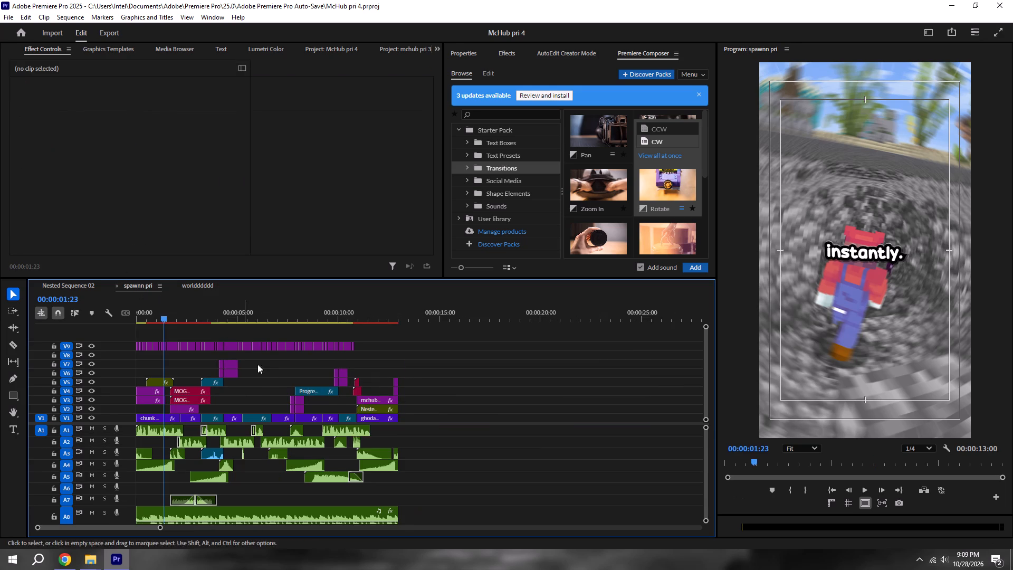
alt+scroll(227, 367, up, 9)
shift+drag(265, 310, 407, 308)
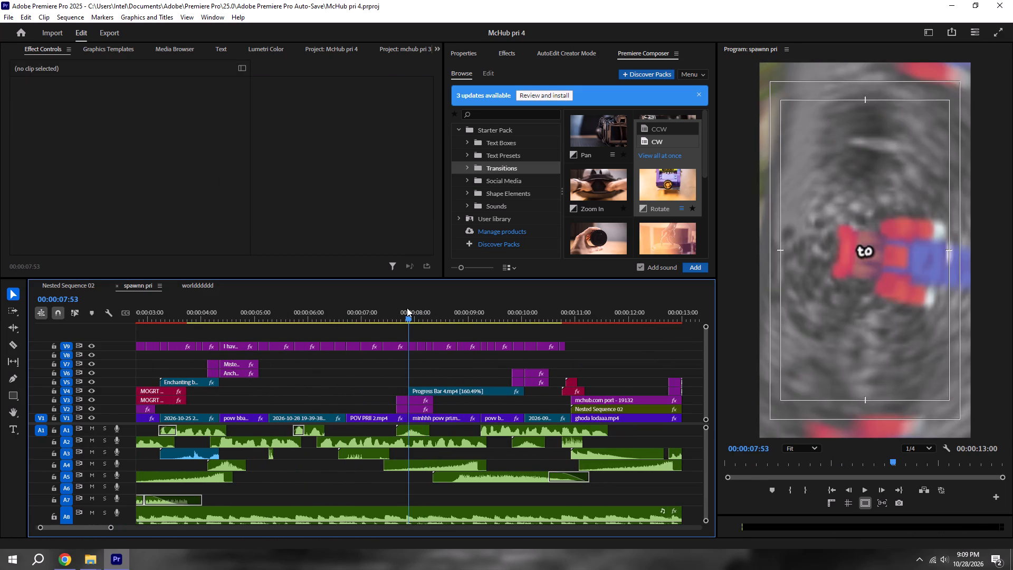
key(ctrl+v)
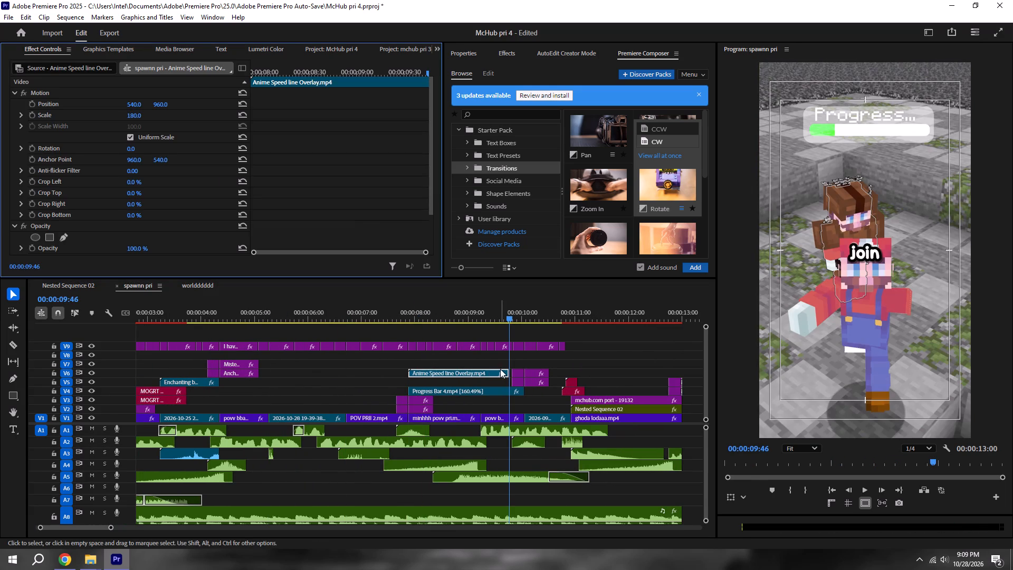
drag(482, 373, 478, 365)
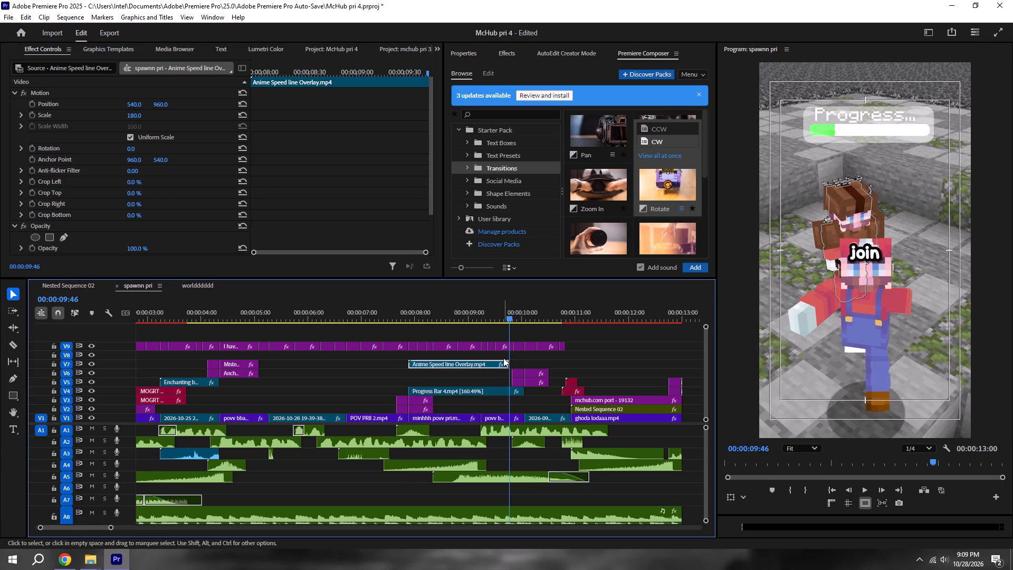
Trim the end of the Anime Speed line Overlay clip to about 00:00:09:14 and save the project.
click(503, 358)
drag(511, 362, 481, 364)
key(ctrl+s)
Play back from just before the Anime Speed line Overlay clip to check it, and save the project.
shift+click(402, 313)
key(space)
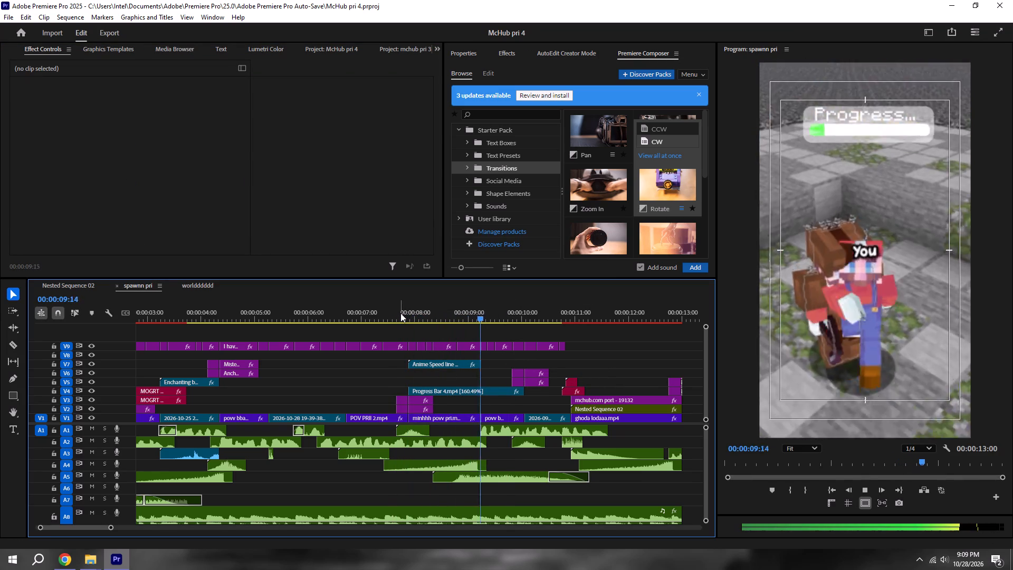
key(space)
key(ctrl+s)
alt+scroll(400, 313, down, 4)
key(ctrl+s)
alt+scroll(525, 417, down, 4)
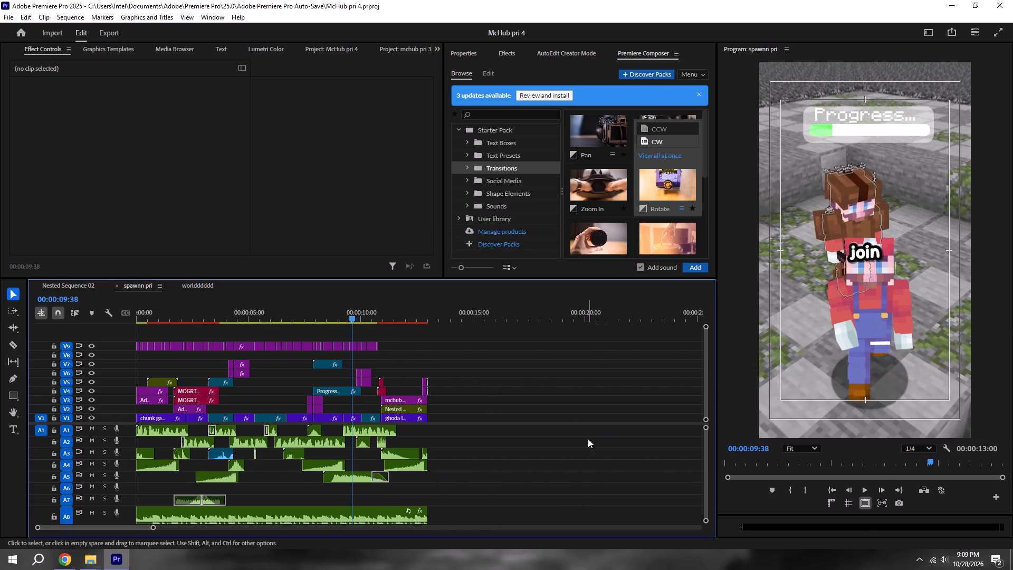
Play back the spawnn pri sequence from its start for a last review, and save the project.
click(839, 489)
click(834, 489)
alt+scroll(573, 451, down, 7)
key(space)
scroll(318, 408, up, 18)
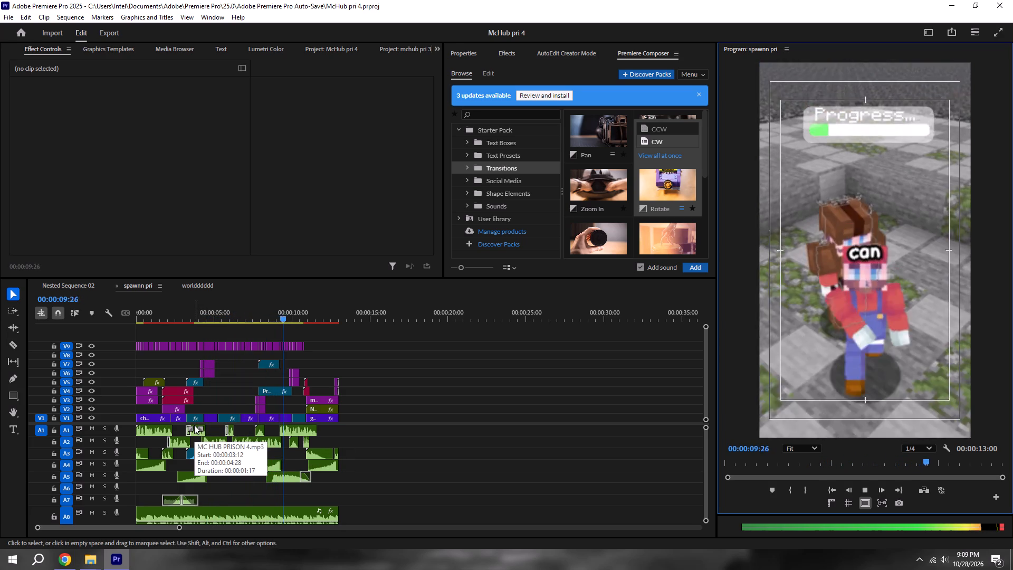
key(ctrl+s)
alt+scroll(193, 425, down, 5)
key(ctrl+s)
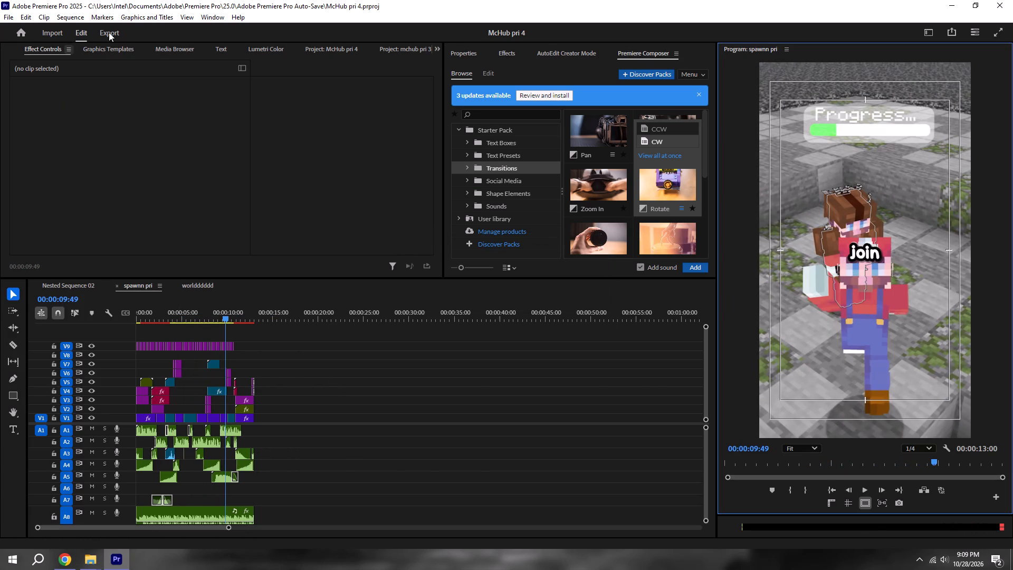
Open the export settings for the spawnn pri sequence and name the output file McHub pri 4.
click(109, 32)
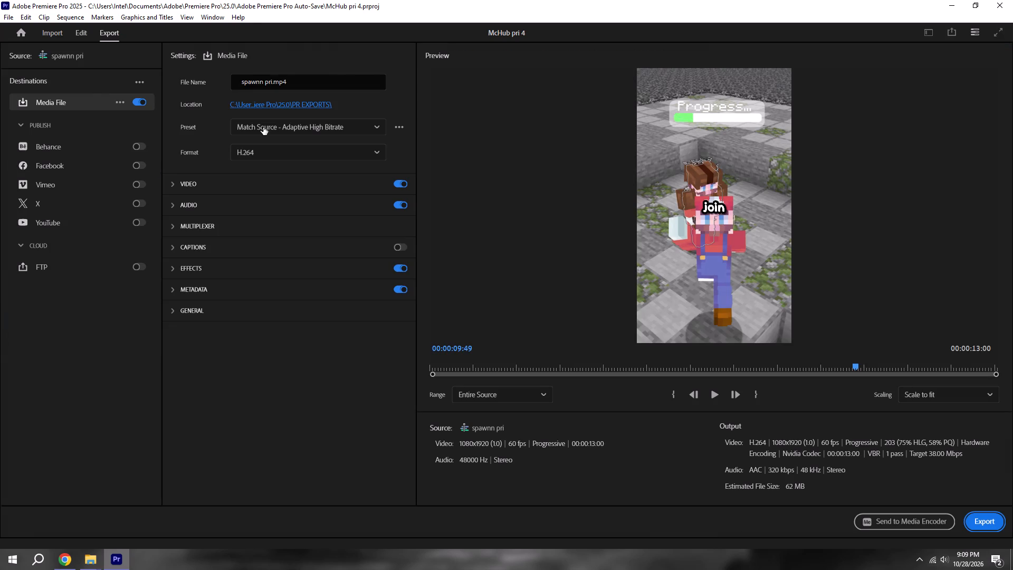
drag(336, 78, 173, 79)
key(BackSpace)
text(McHub pri 4)
Enable rendering at maximum depth and maximum render quality in the export's video settings.
click(170, 187)
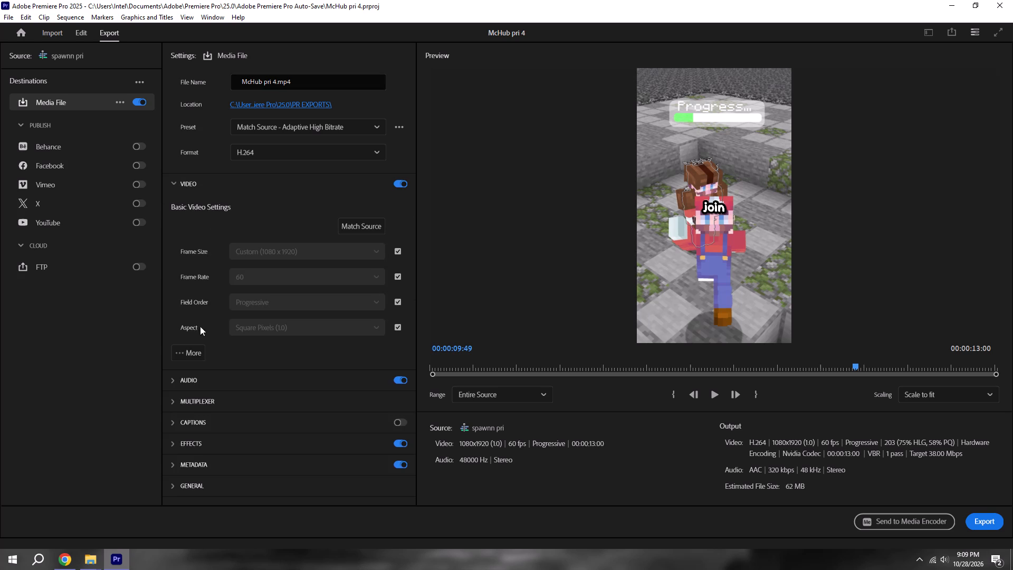
click(185, 344)
scroll(188, 349, down, 4)
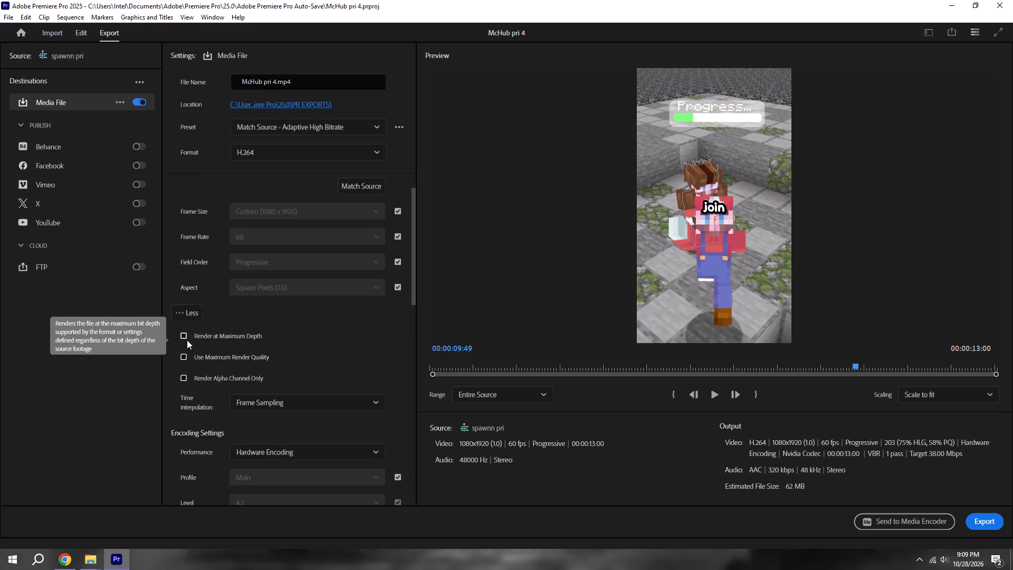
click(187, 339)
click(184, 352)
Set the export's target bitrate to 50 Mbps.
scroll(184, 354, down, 16)
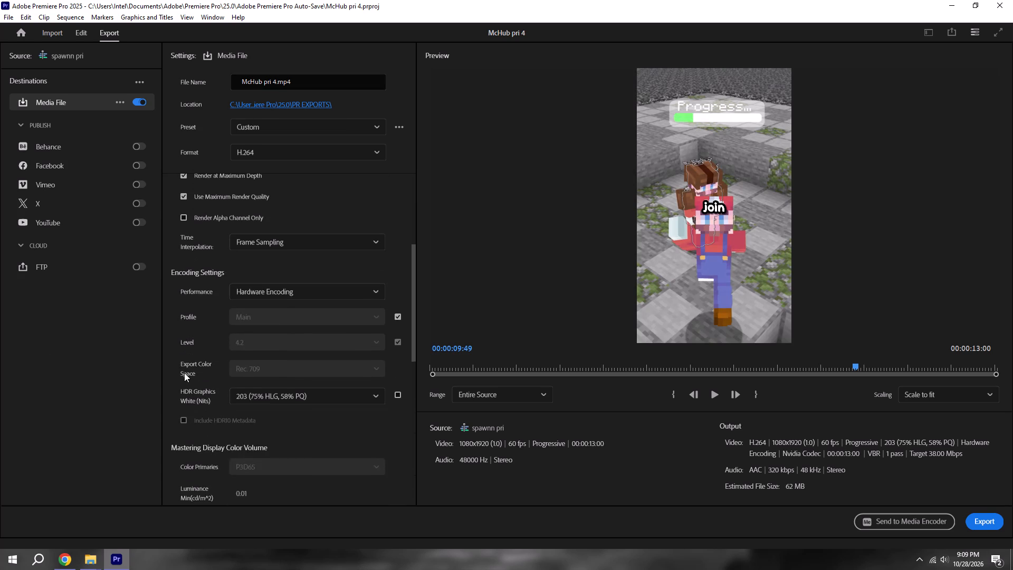
scroll(184, 373, down, 15)
scroll(185, 373, down, 10)
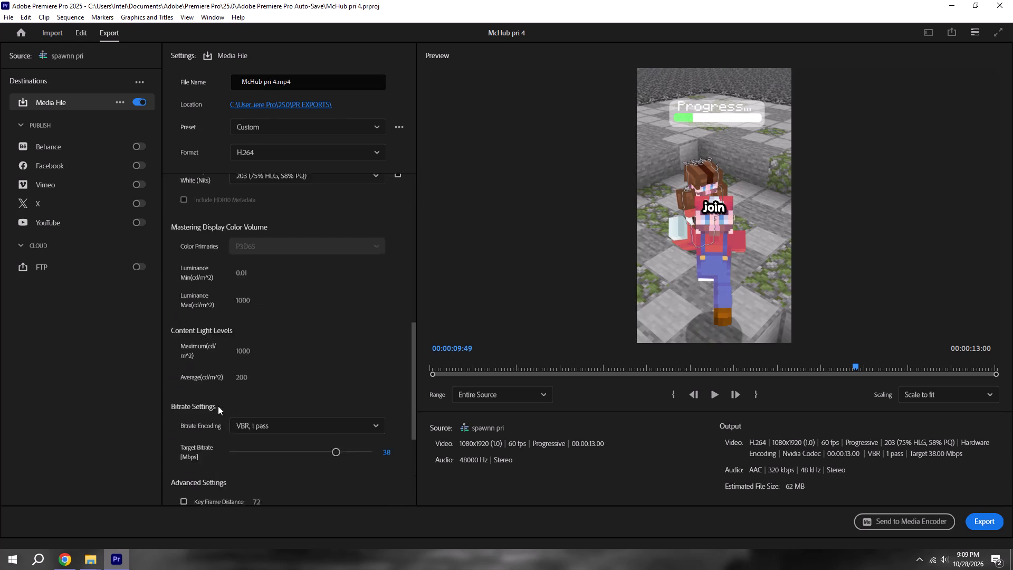
scroll(218, 406, down, 1)
drag(339, 414, 635, 440)
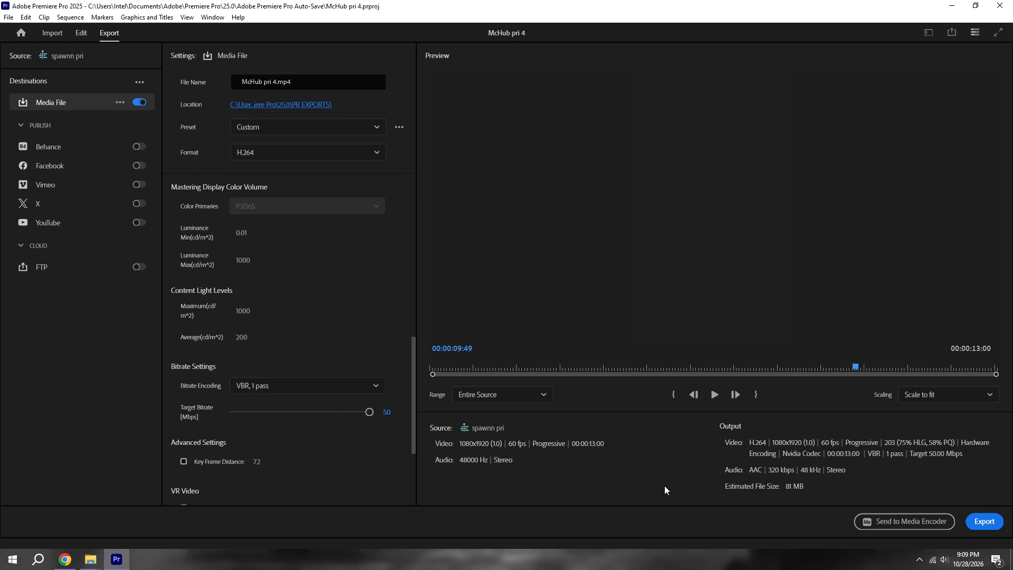
Start exporting the spawnn pri sequence with the configured settings.
click(982, 517)
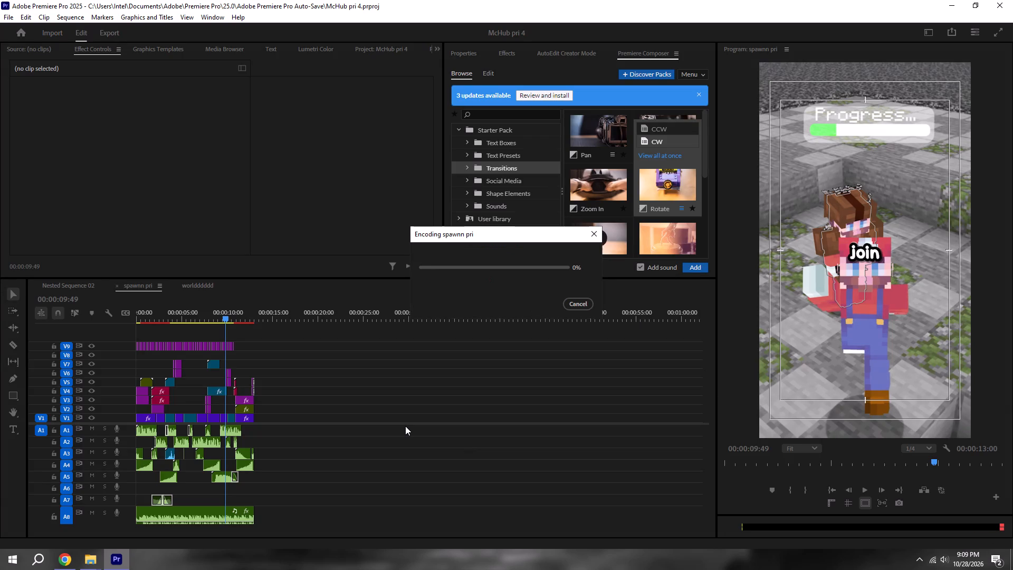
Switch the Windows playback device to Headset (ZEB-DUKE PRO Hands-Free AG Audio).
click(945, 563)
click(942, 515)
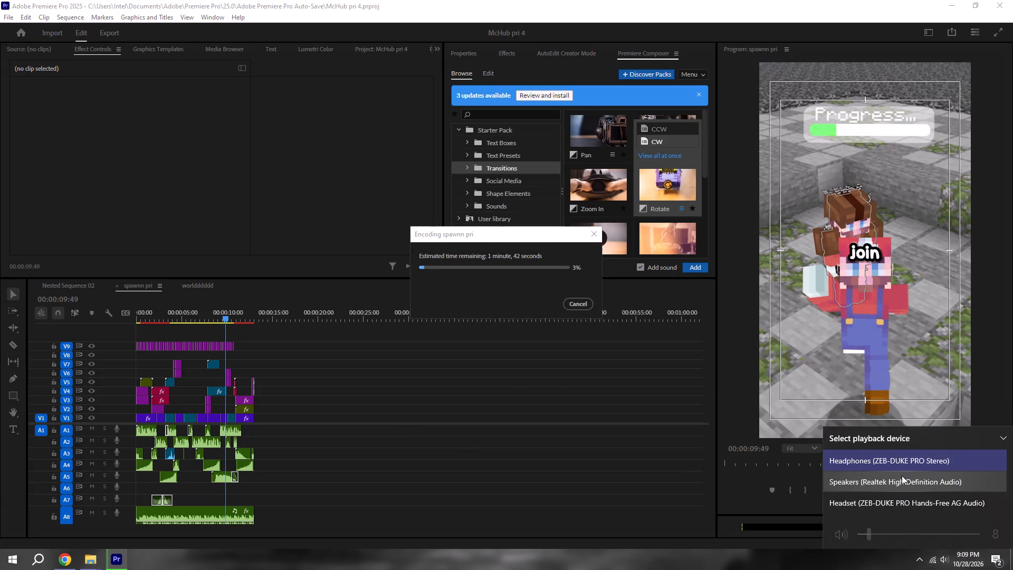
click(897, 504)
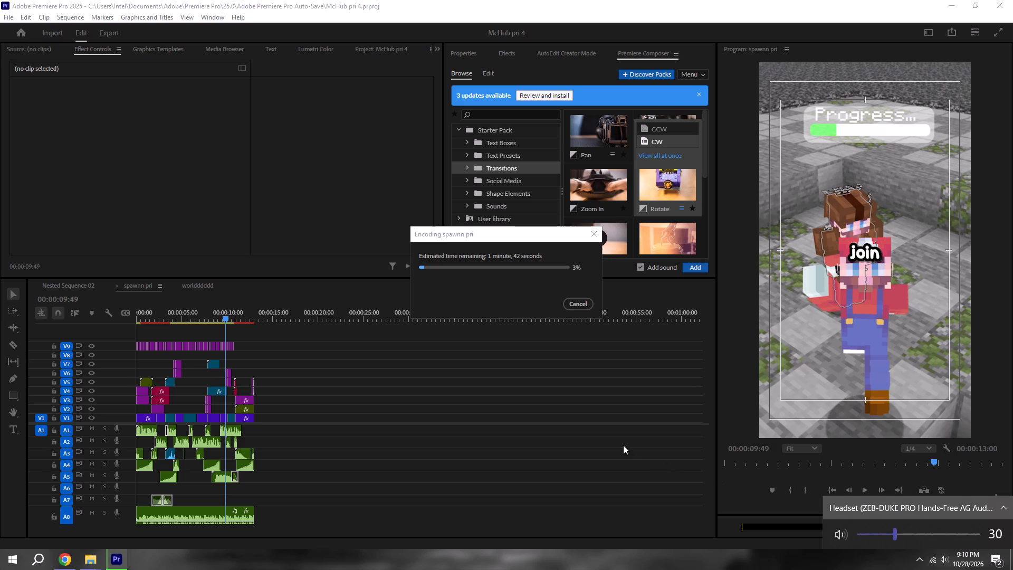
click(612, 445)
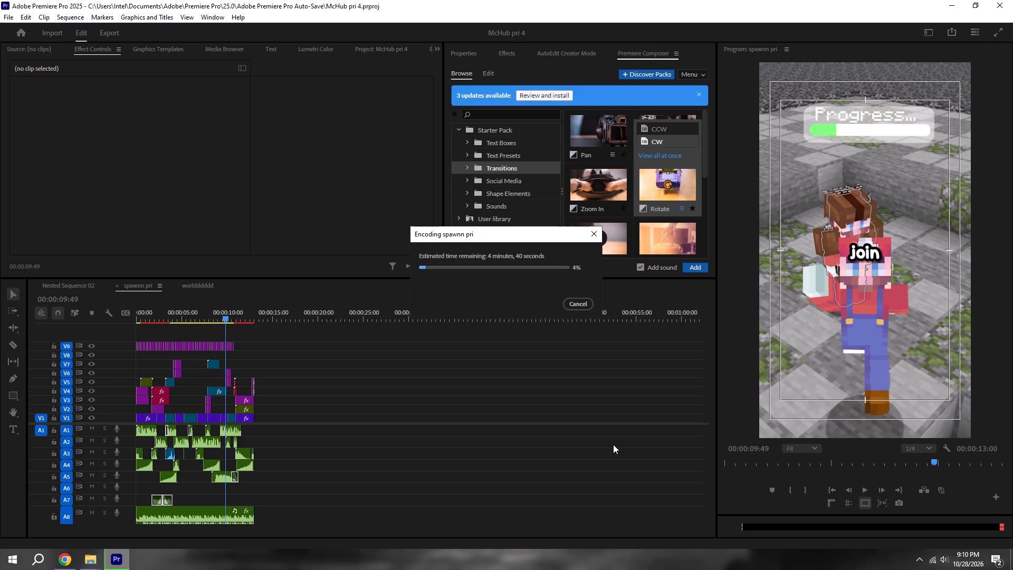
Switch the Windows playback device to Speakers (Realtek High Definition Audio).
click(946, 567)
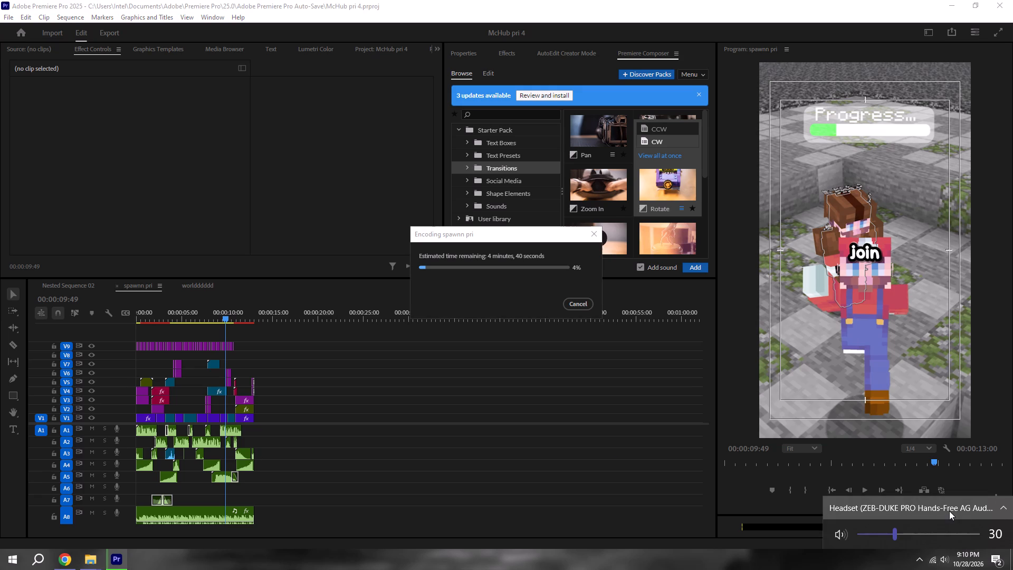
click(949, 511)
click(916, 478)
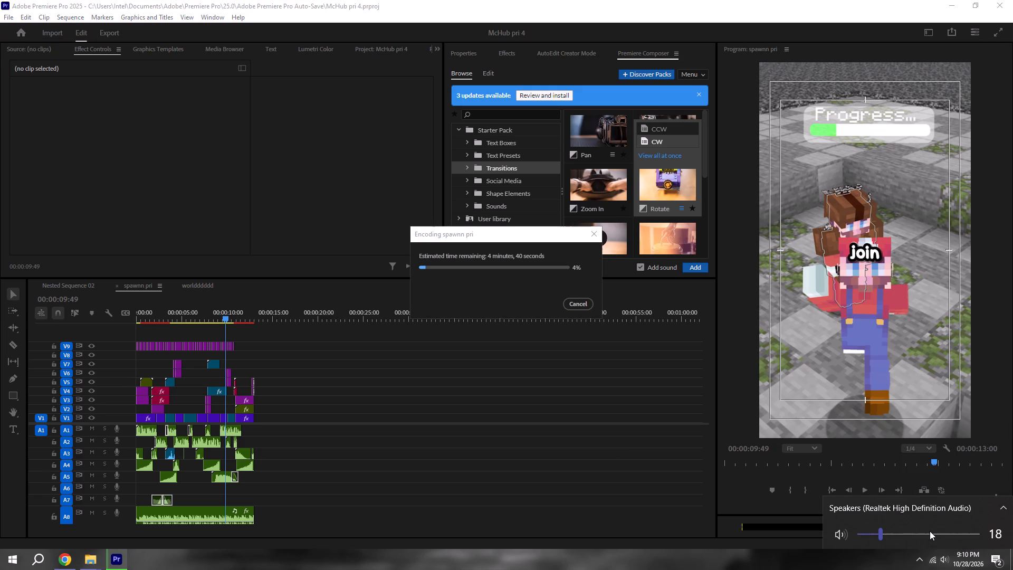
click(792, 545)
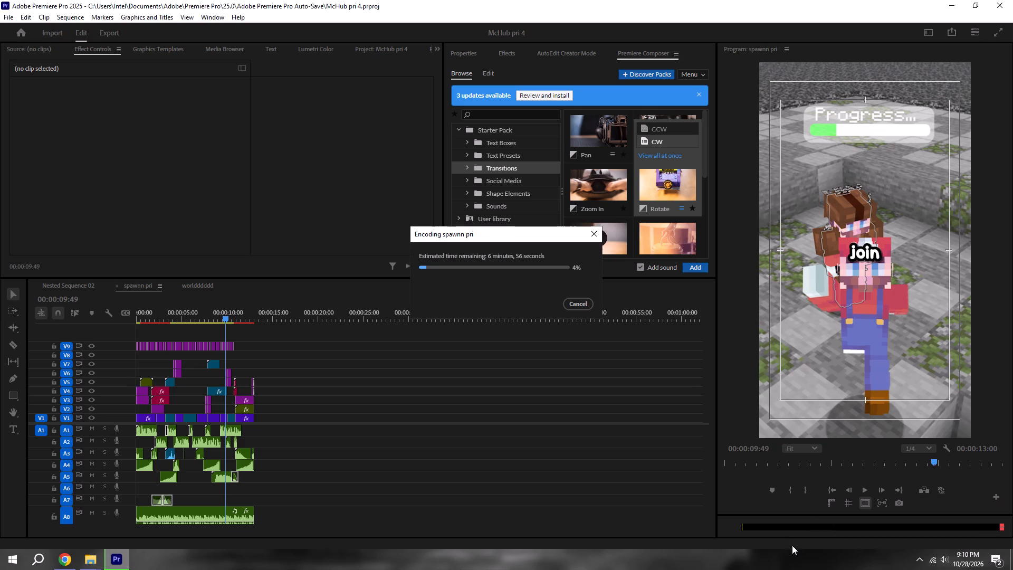
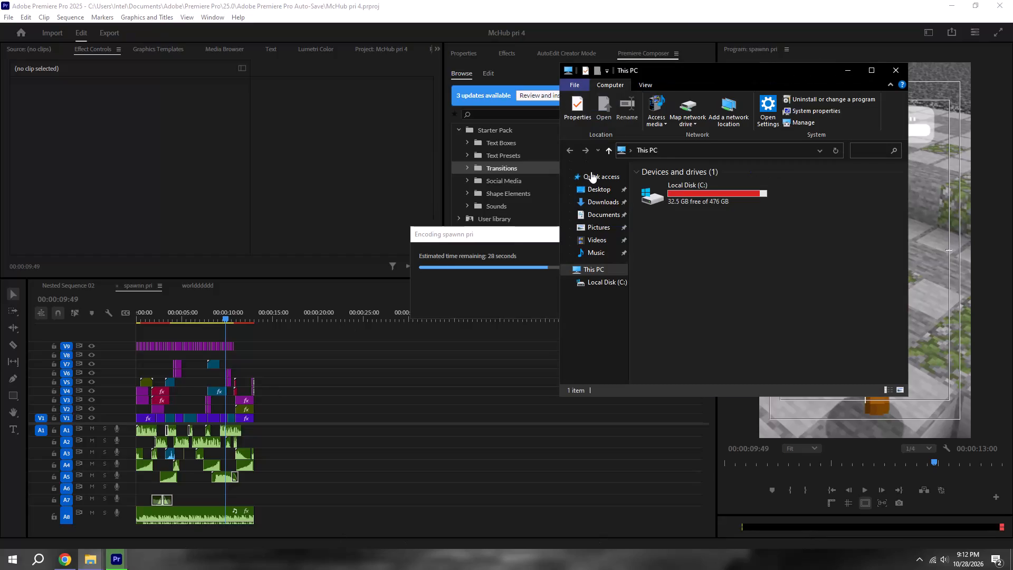
Open the PR EXPORTS folder under Documents, Adobe, Premiere Pro, 25.0 in File Explorer.
click(583, 213)
double_click(683, 186)
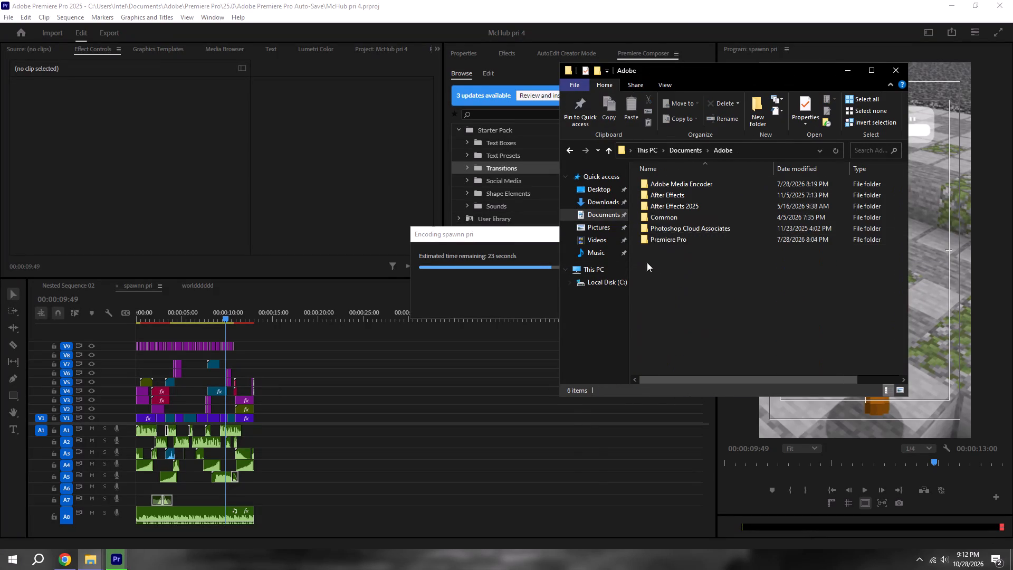
double_click(665, 237)
double_click(669, 189)
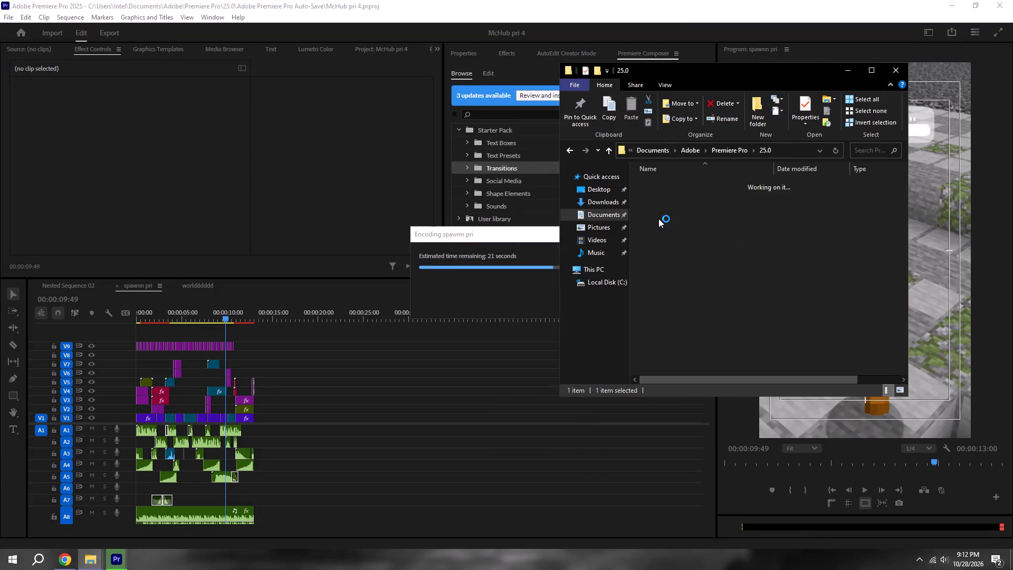
double_click(670, 220)
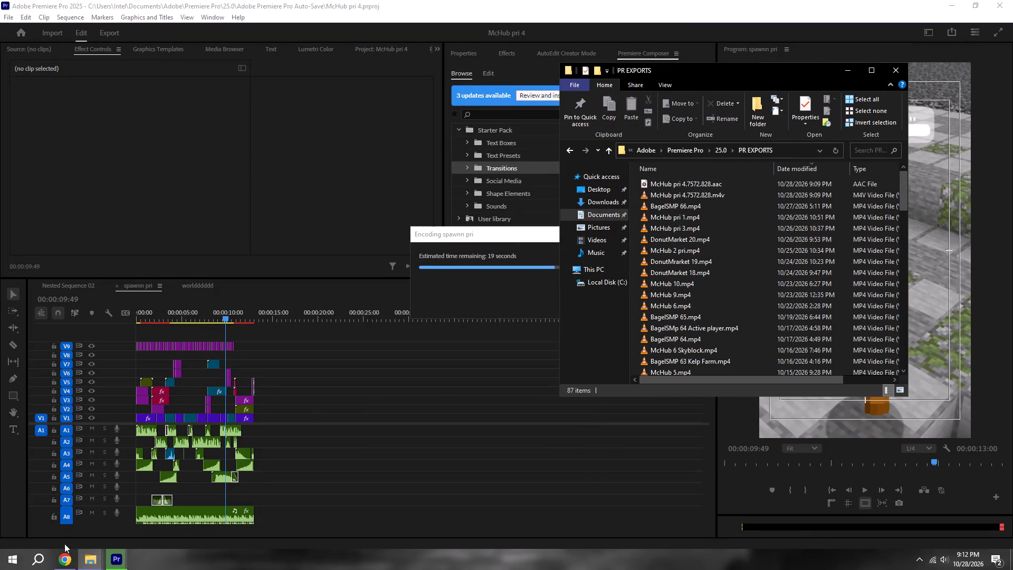
Switch to Chrome, load the Google Drive home page, and close the empty new tab.
click(61, 558)
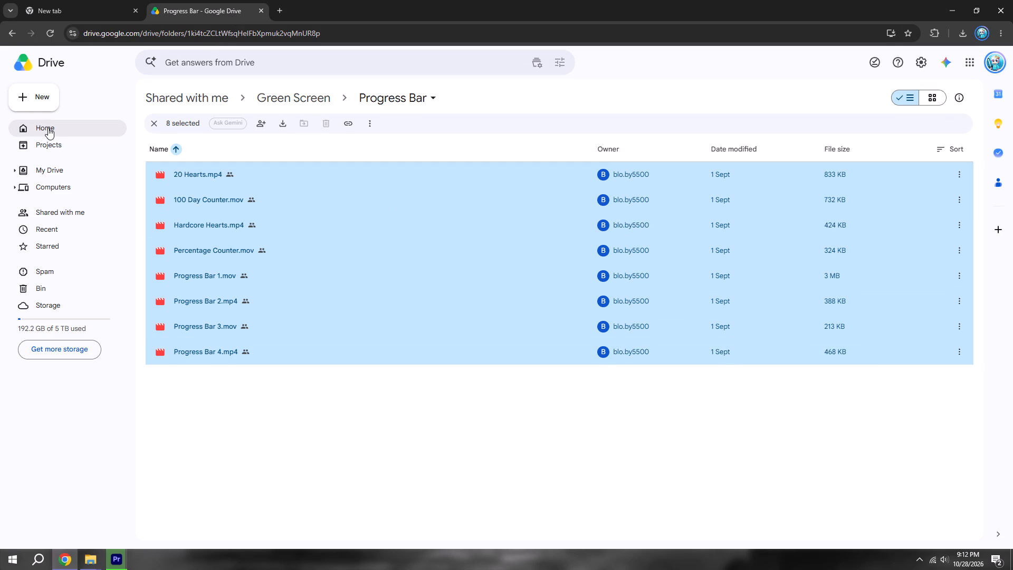
click(48, 128)
click(48, 128)
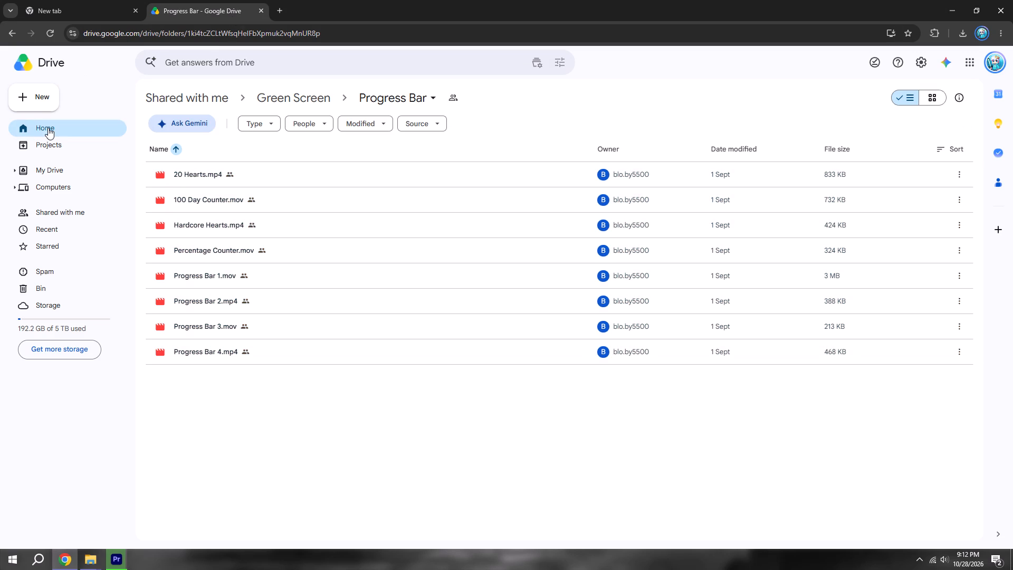
triple_click(48, 128)
key(F5)
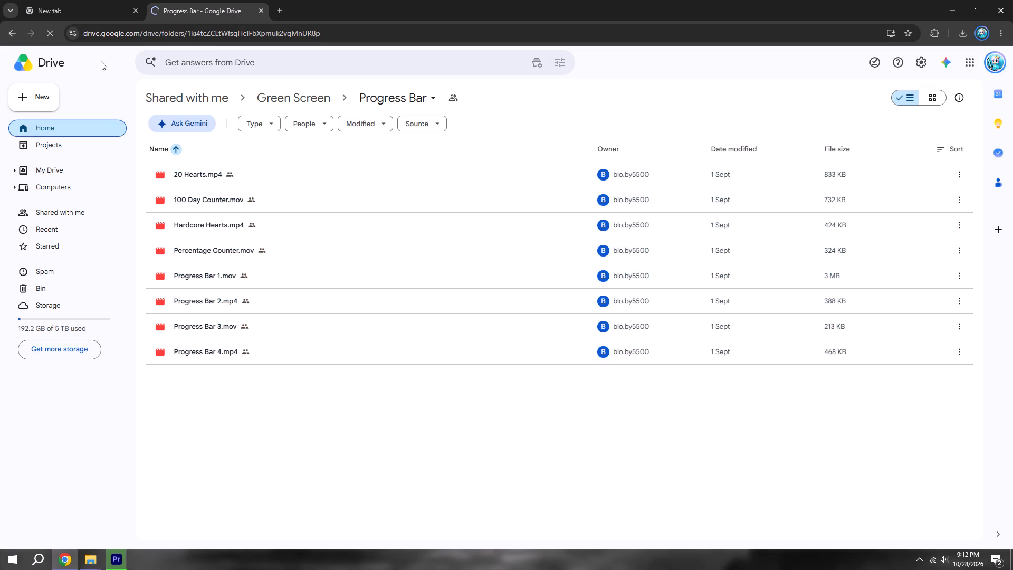
click(135, 8)
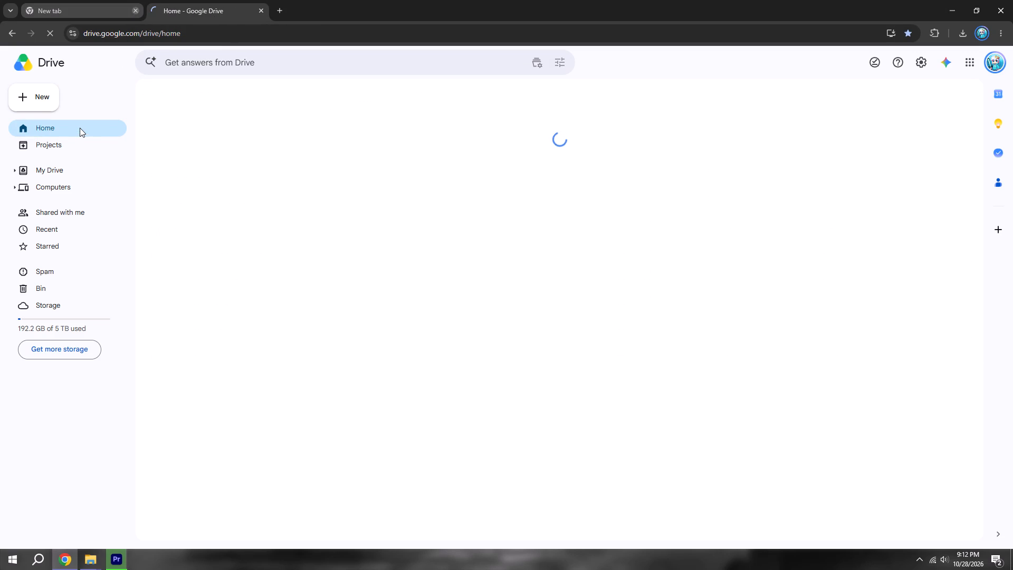
Switch to Premiere Pro, save the McHub pri 4 project, and close the program.
click(126, 561)
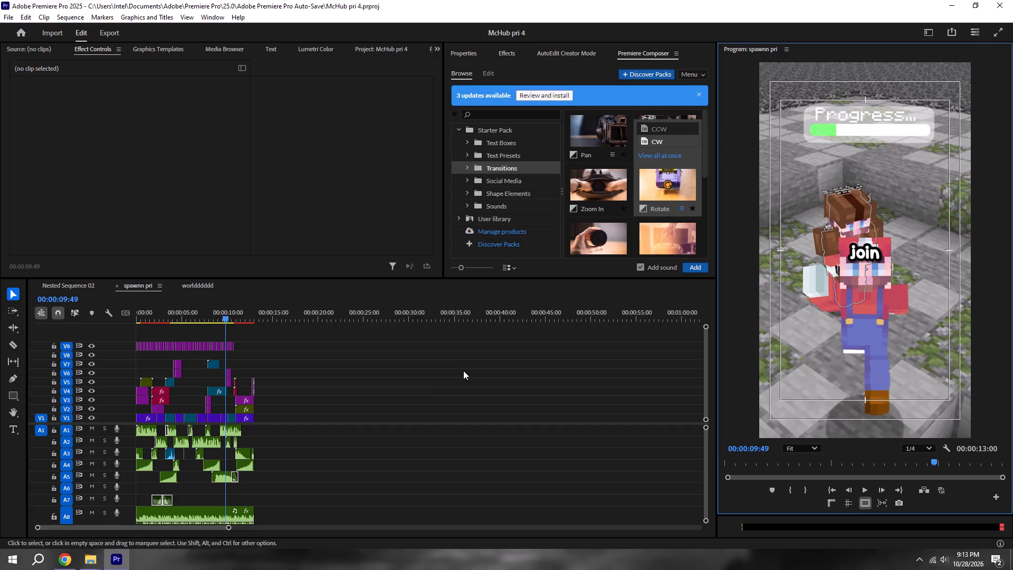
key(ctrl+s)
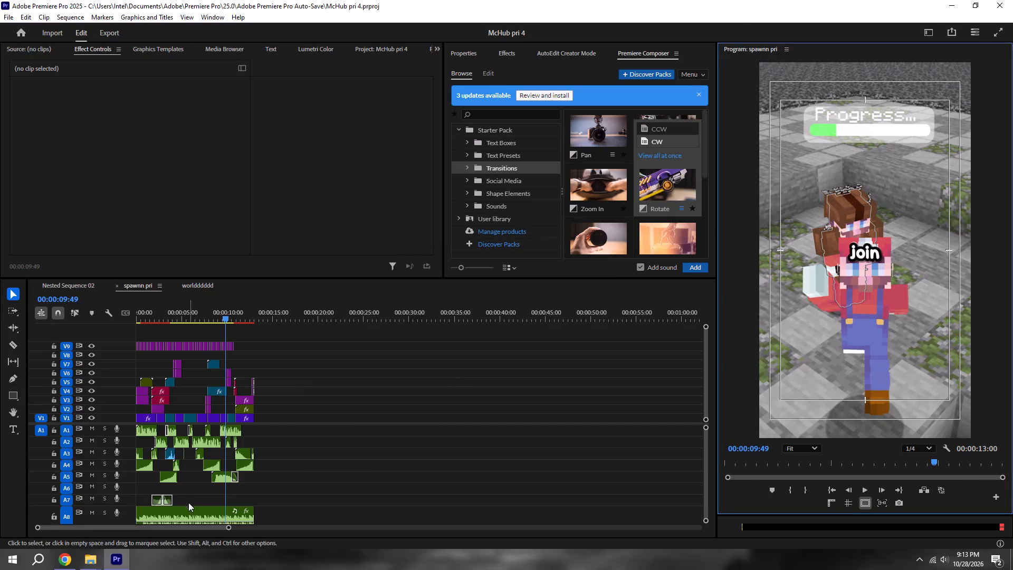
click(1012, 0)
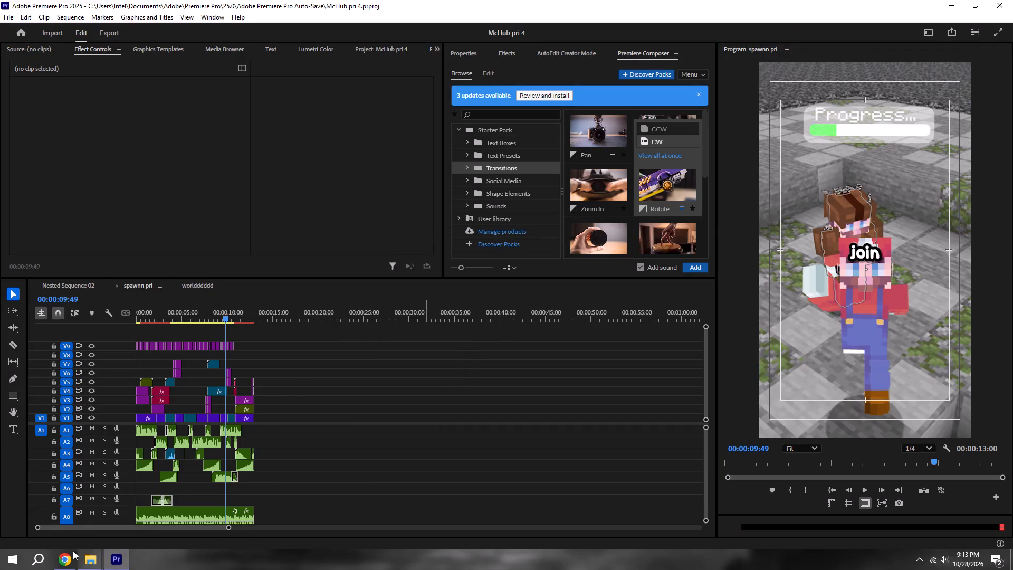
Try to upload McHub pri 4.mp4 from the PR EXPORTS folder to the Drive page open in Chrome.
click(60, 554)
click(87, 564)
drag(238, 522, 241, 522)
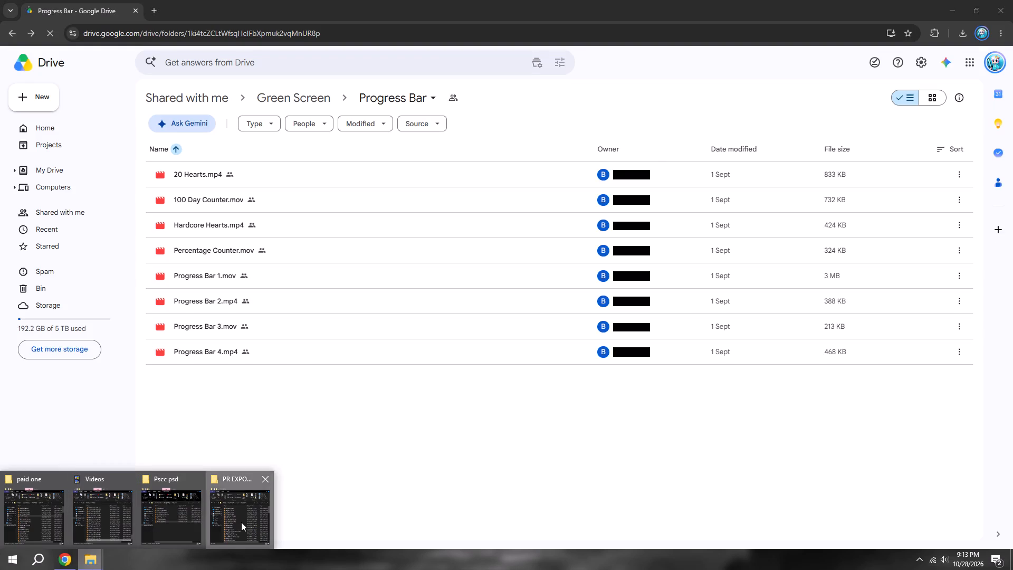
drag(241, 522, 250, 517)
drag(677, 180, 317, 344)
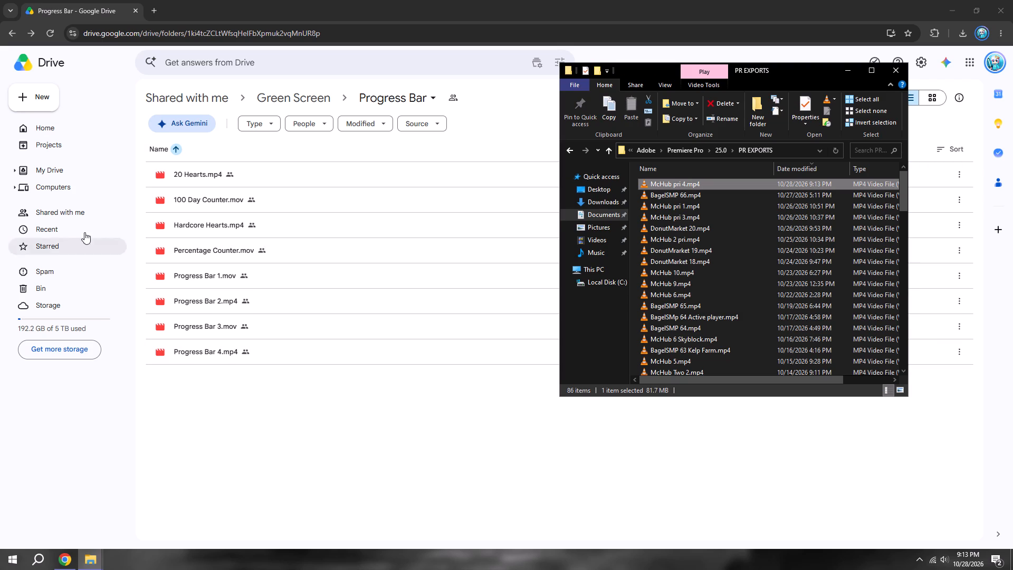
Return to Chrome and go from the Progress Bar folder to the Google Drive home page.
click(71, 129)
click(71, 129)
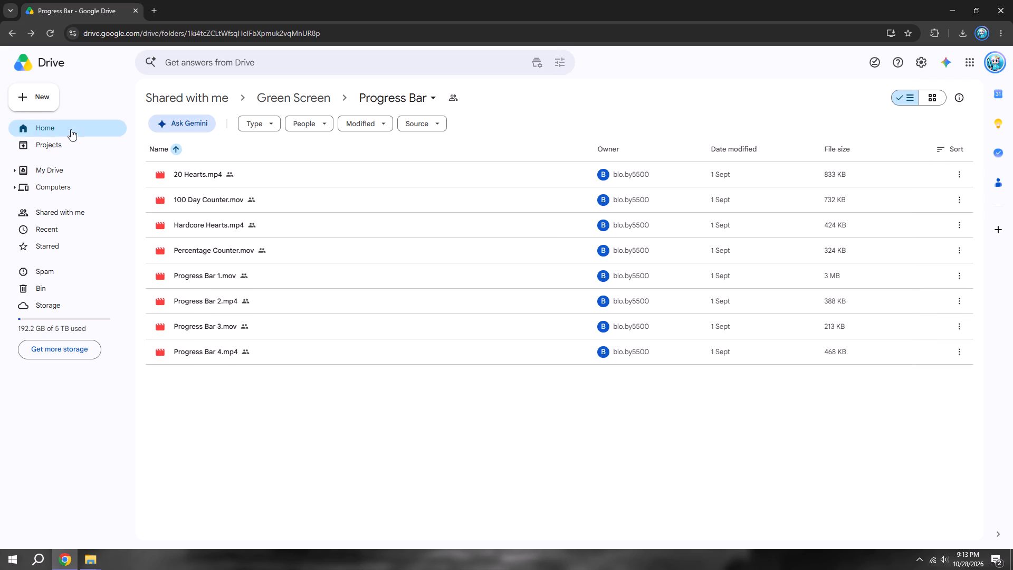
double_click(71, 129)
click(41, 61)
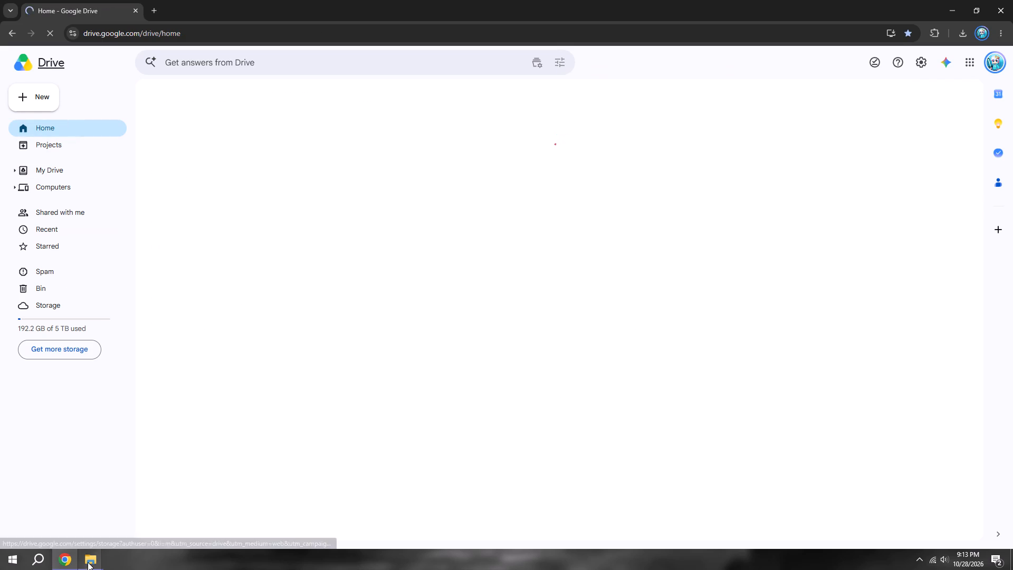
Upload McHub pri 4.mp4 from the PR EXPORTS folder to Google Drive.
click(88, 563)
drag(237, 505, 242, 502)
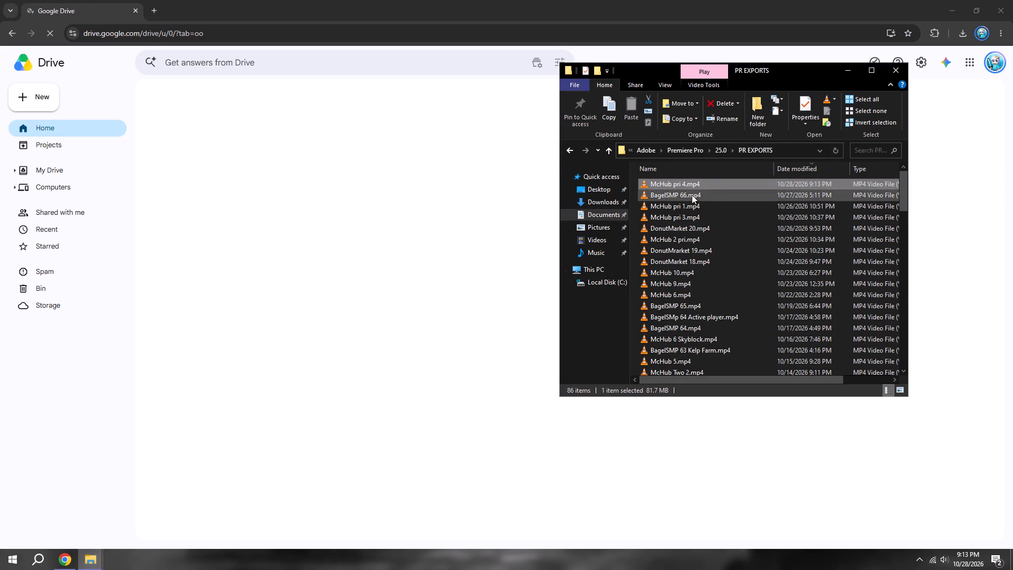
drag(691, 187, 419, 222)
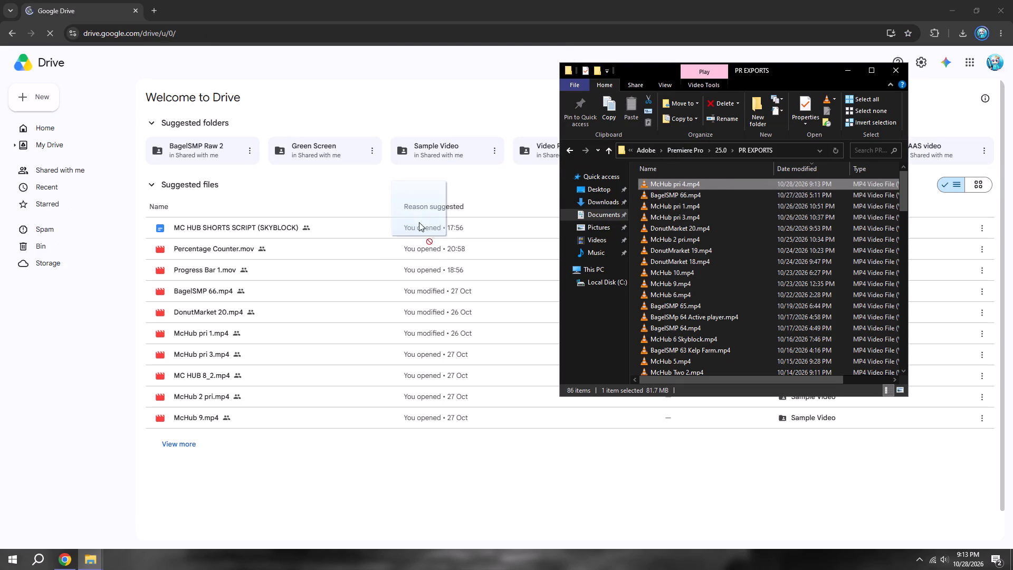
drag(419, 222, 391, 339)
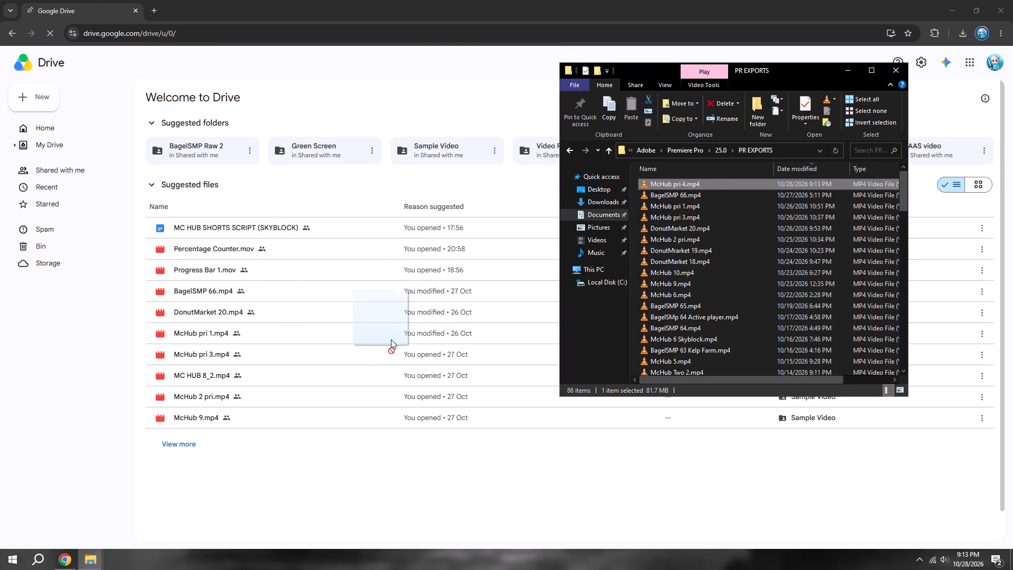
drag(391, 339, 355, 289)
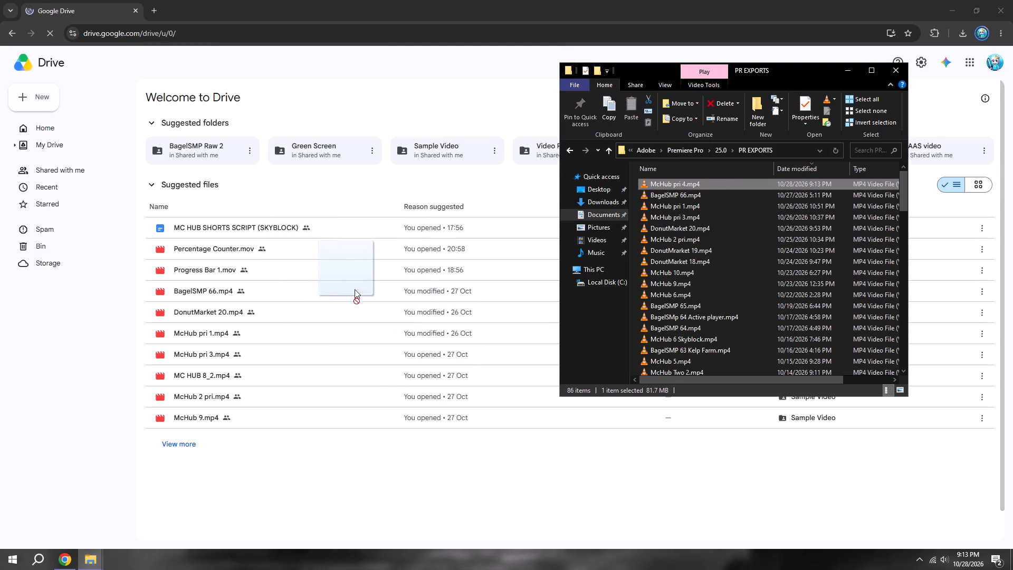
drag(355, 289, 68, 165)
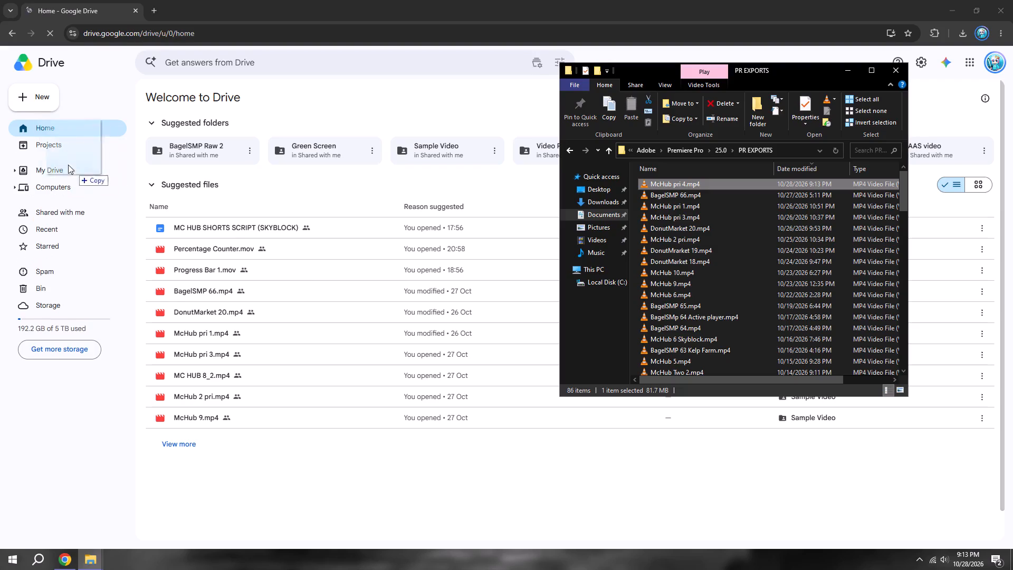
drag(68, 165, 308, 282)
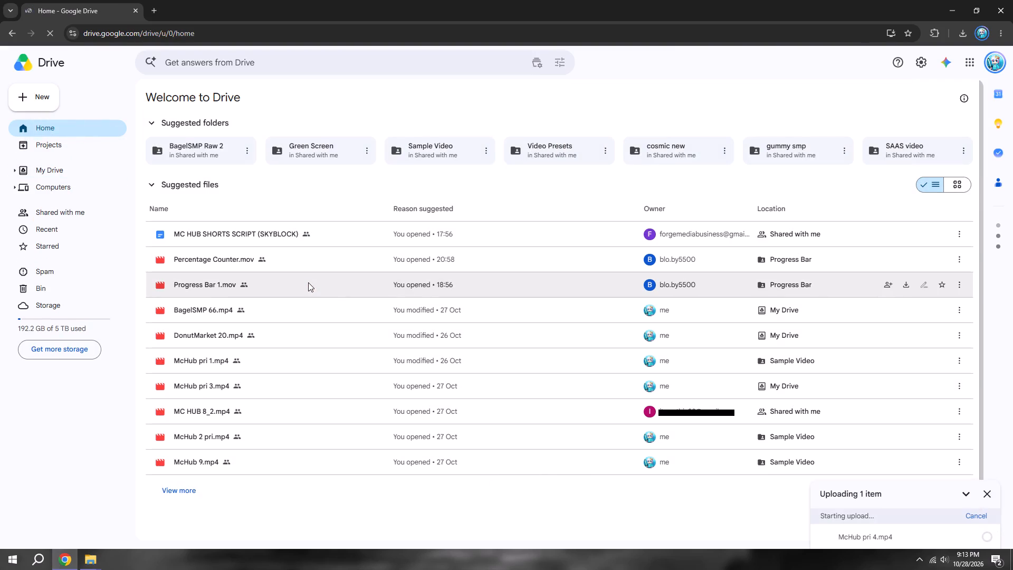
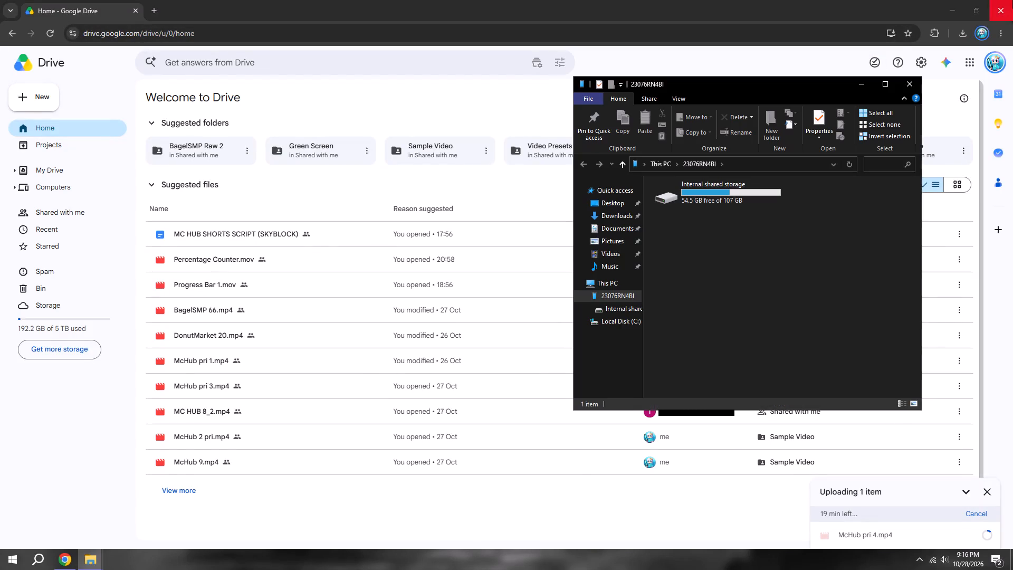
Close Chrome and leave the Drive page, abandoning the McHub pri 4.mp4 upload in progress.
click(1012, 0)
click(559, 94)
Copy McHub pri 4.mp4 from PR EXPORTS into the Download folder on the 23076RN4BI phone's internal shared storage.
double_click(761, 189)
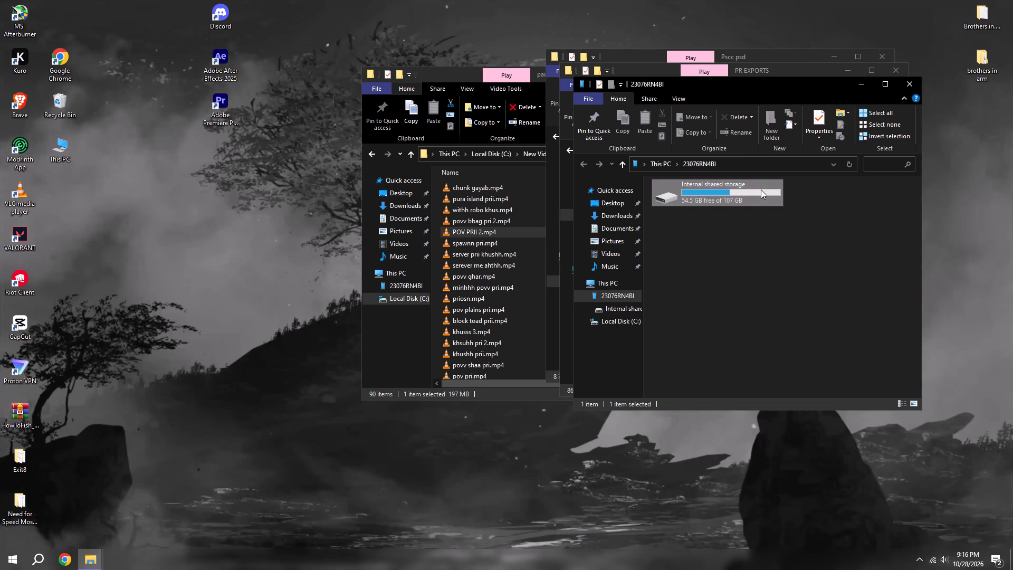
scroll(691, 329, down, 2)
double_click(707, 231)
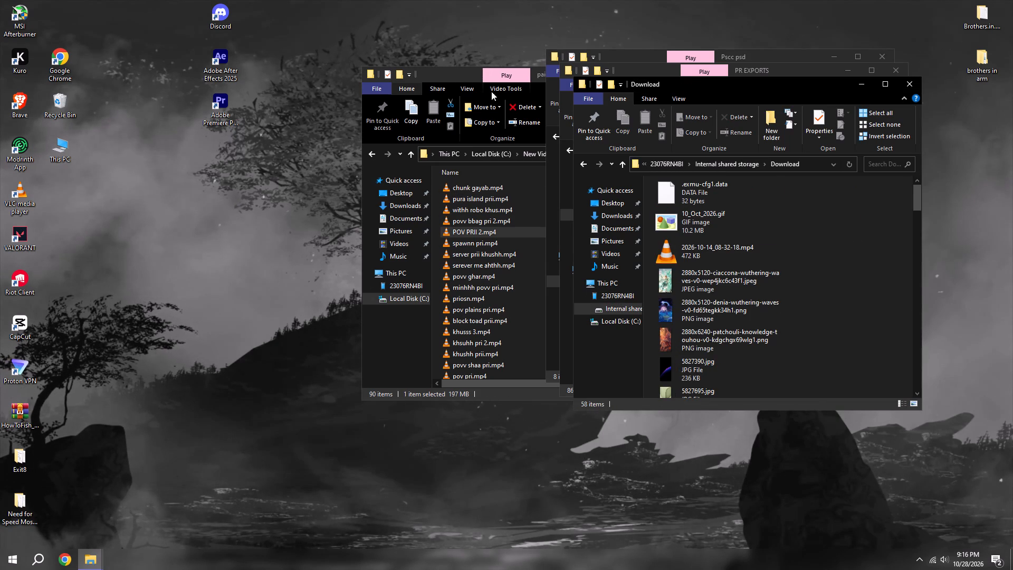
click(567, 105)
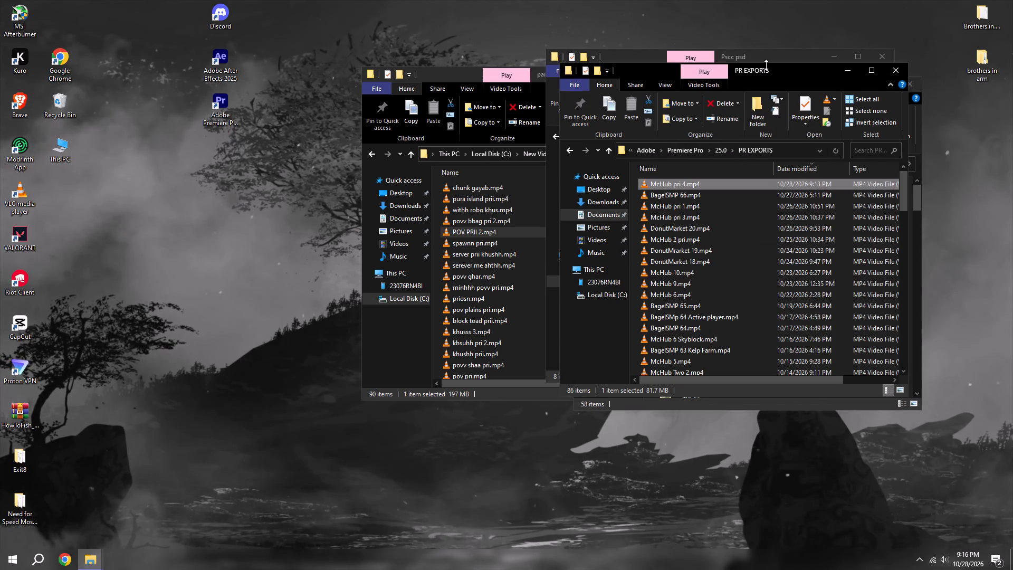
drag(773, 70, 450, 74)
right_click(376, 189)
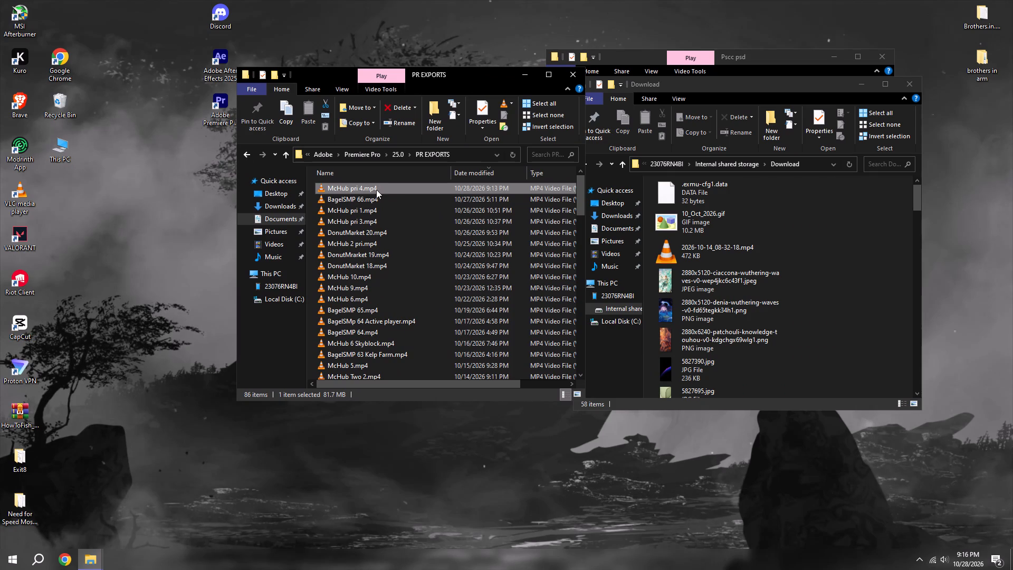
click(412, 347)
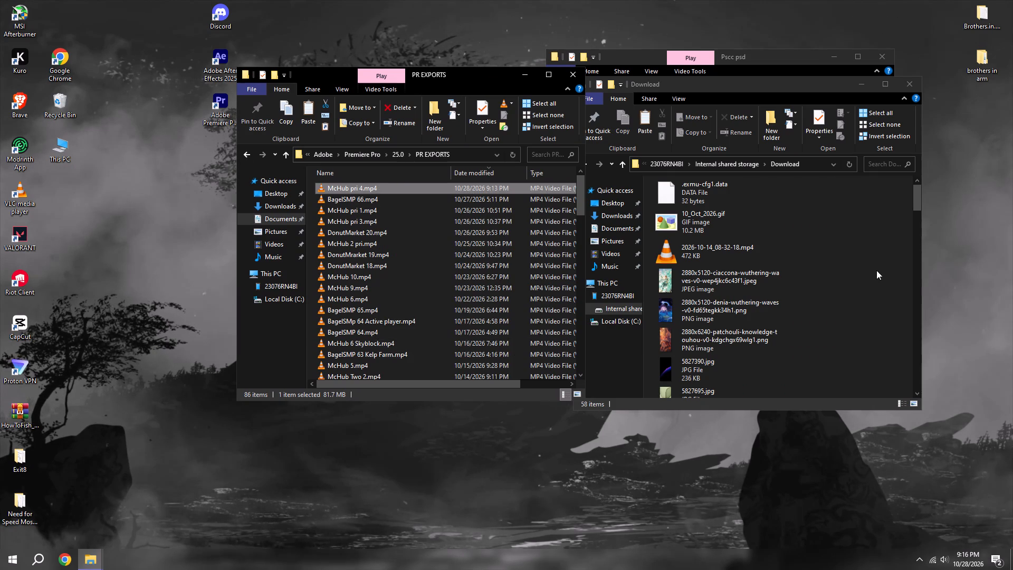
click(880, 270)
key(ctrl+v)
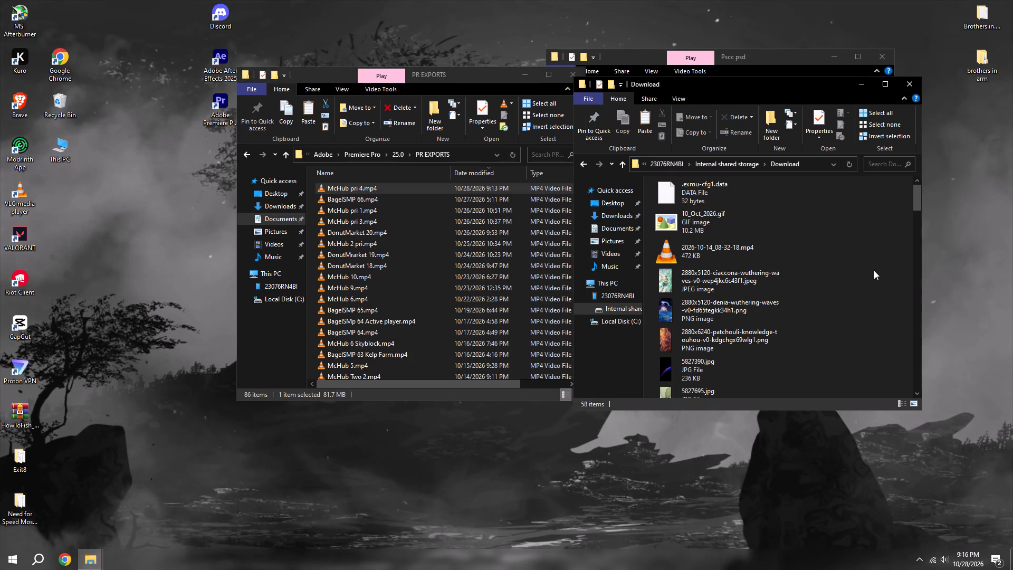
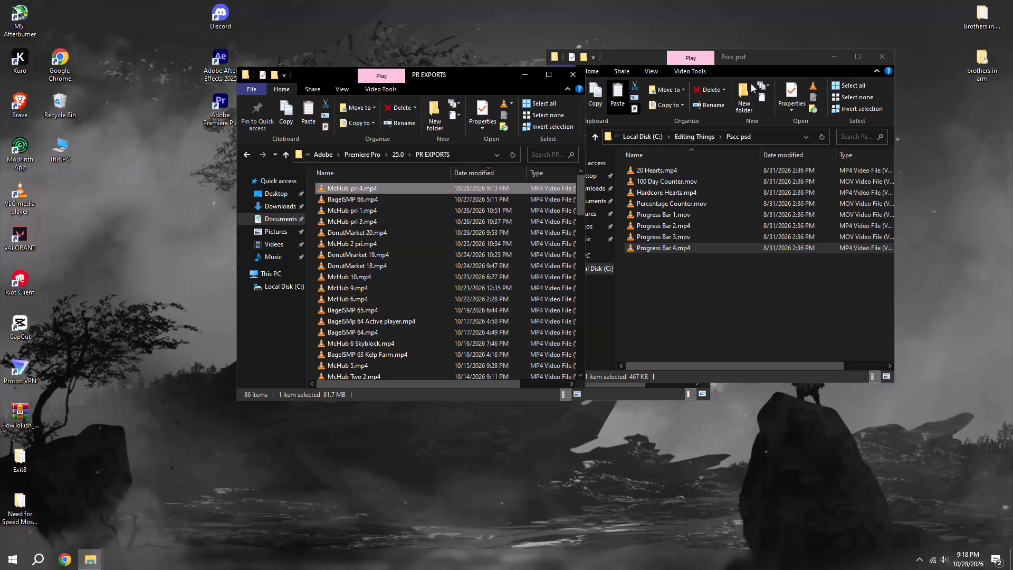
Minimize the Pscc psd, PR EXPORTS and remaining File Explorer windows to clear the desktop.
click(838, 64)
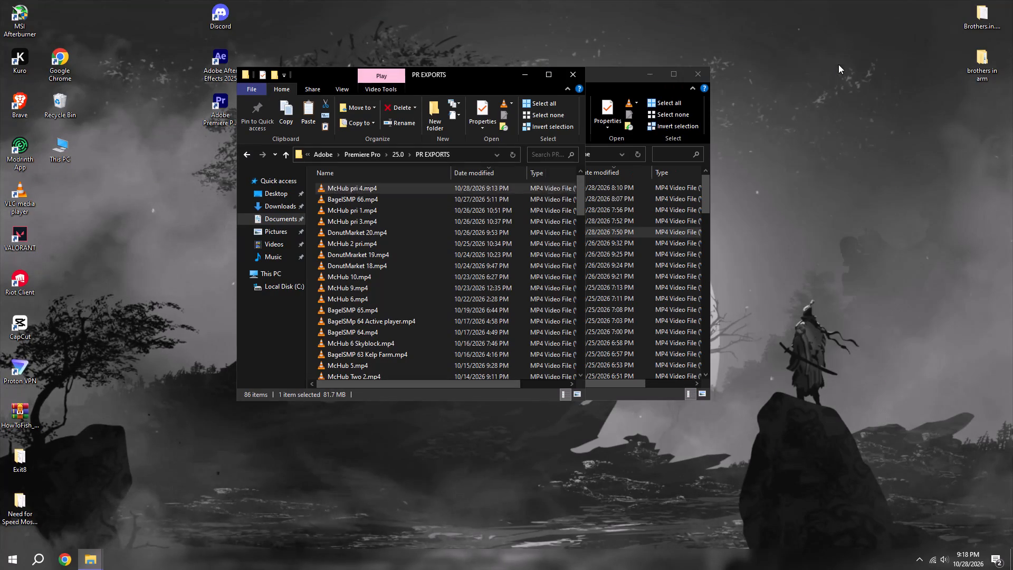
click(548, 75)
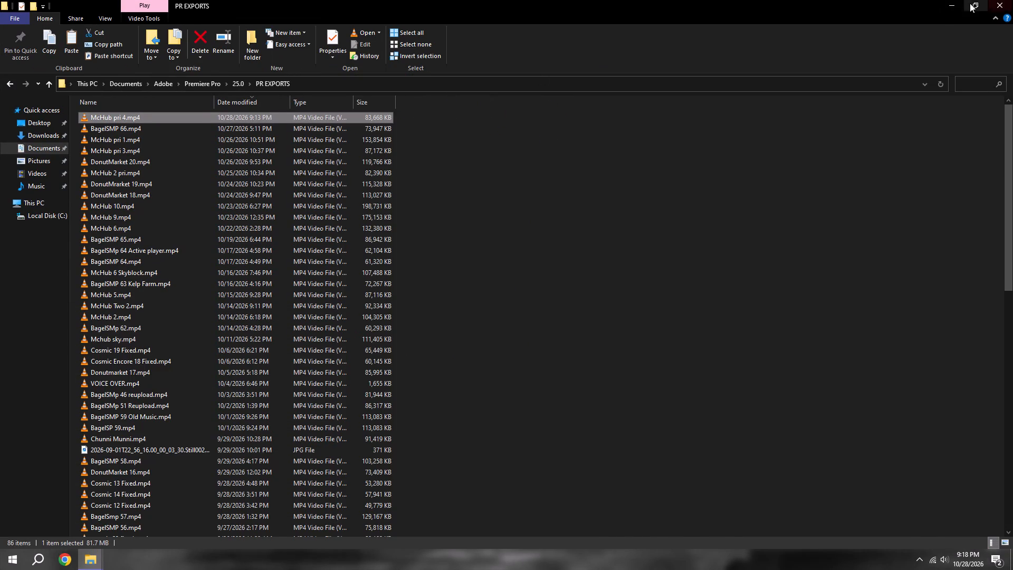
click(970, 3)
click(532, 71)
click(648, 74)
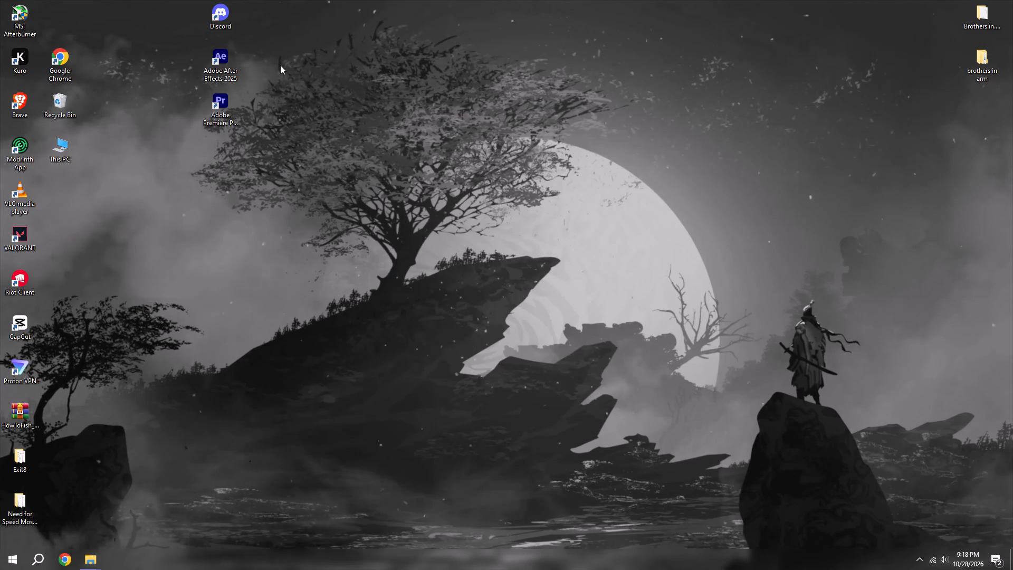
Launch Adobe Premiere Pro 2025 and open the recent project mchub pri 5.
double_click(213, 103)
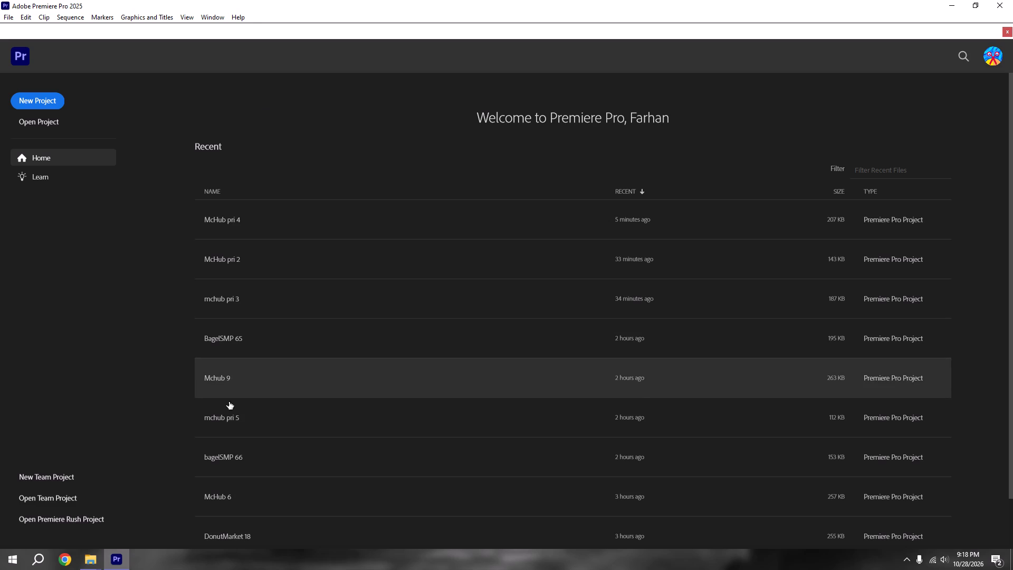
click(252, 414)
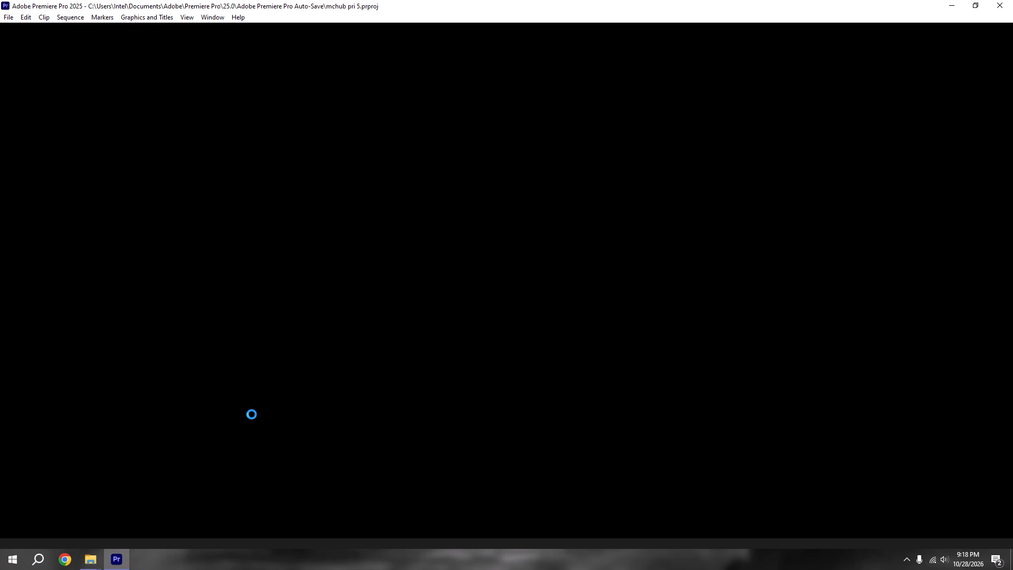
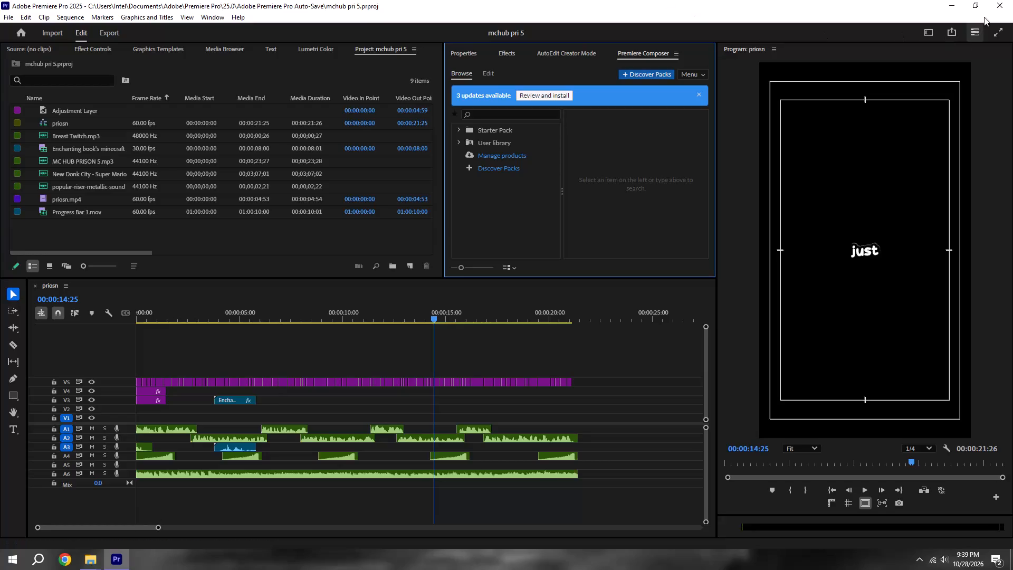
Close Adobe Premiere Pro with the mchub pri 5 project.
click(1012, 0)
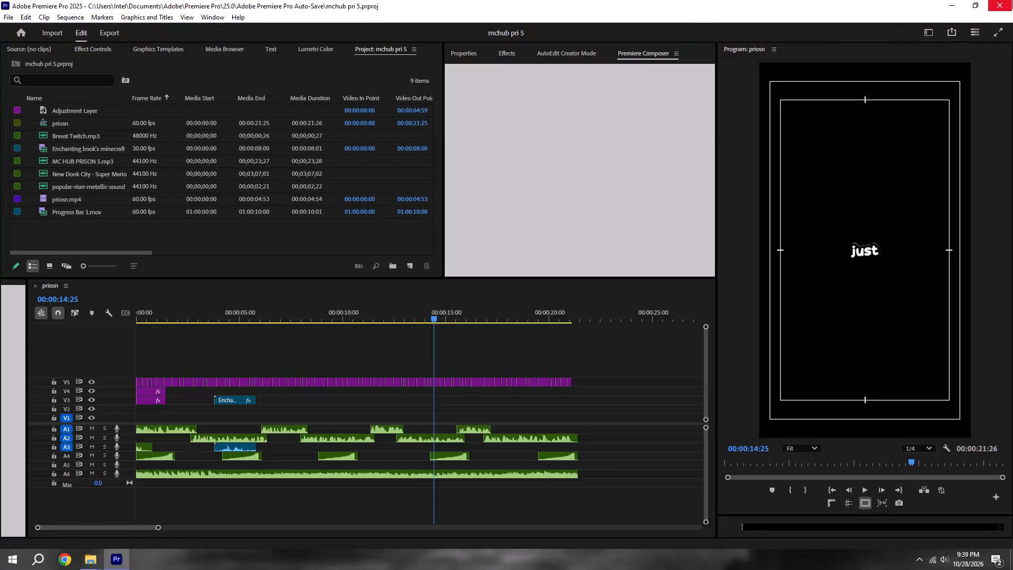